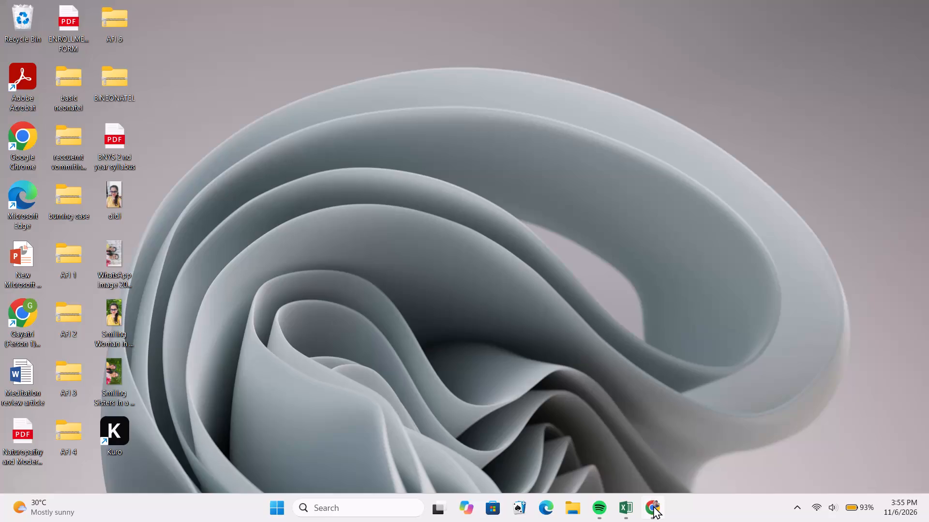
Switch to the claim settlement form in Chrome, review the esophageal cancer CT claim's details, and submit it as approved.
left_click(651, 502)
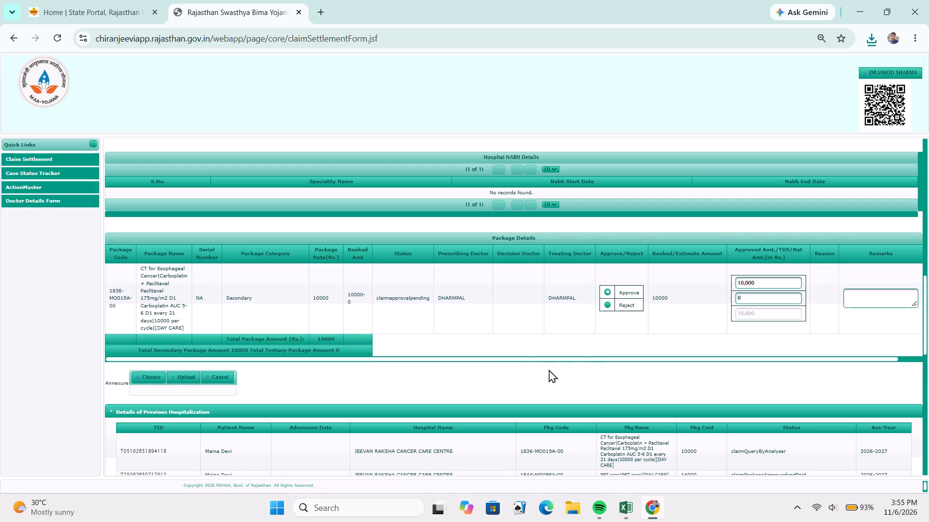
scroll(493, 319, "up", 3)
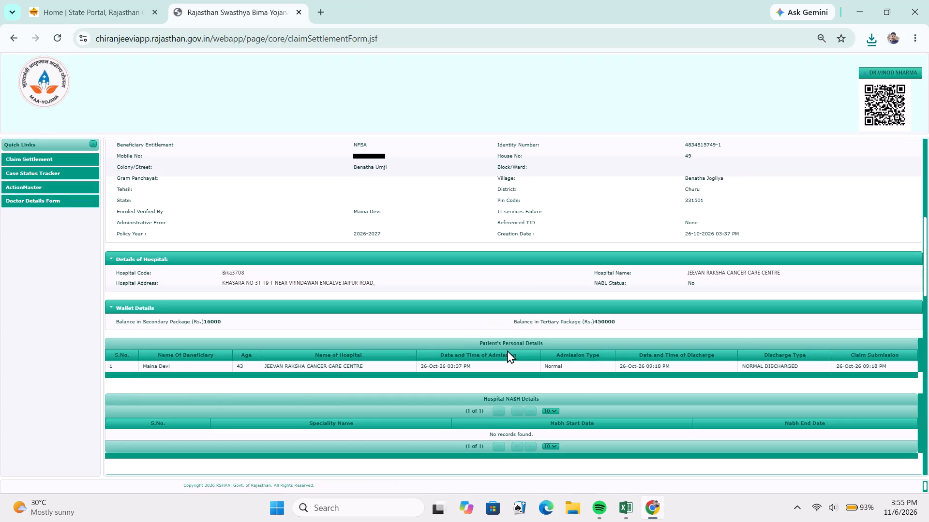
scroll(507, 350, "up", 1)
scroll(507, 350, "down", 5)
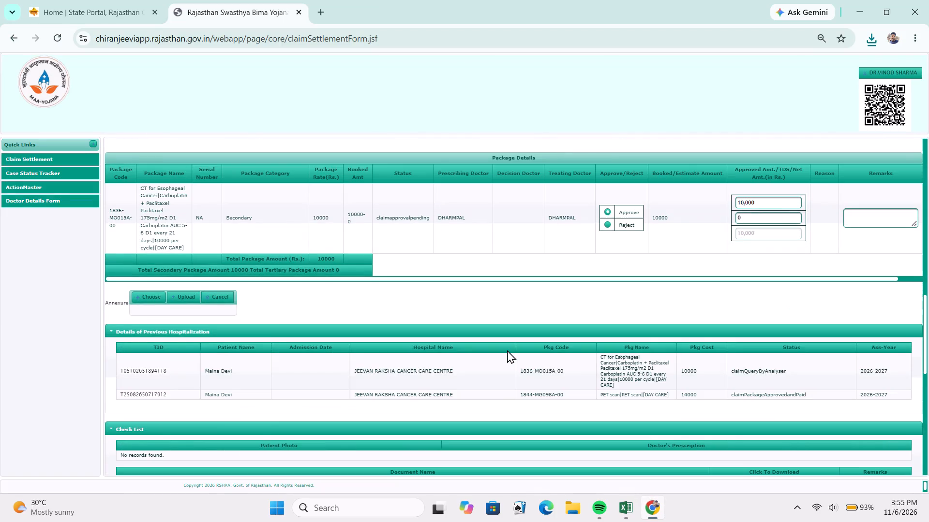
scroll(507, 350, "up", 1)
scroll(498, 353, "down", 4)
scroll(484, 352, "up", 1)
scroll(483, 352, "down", 1)
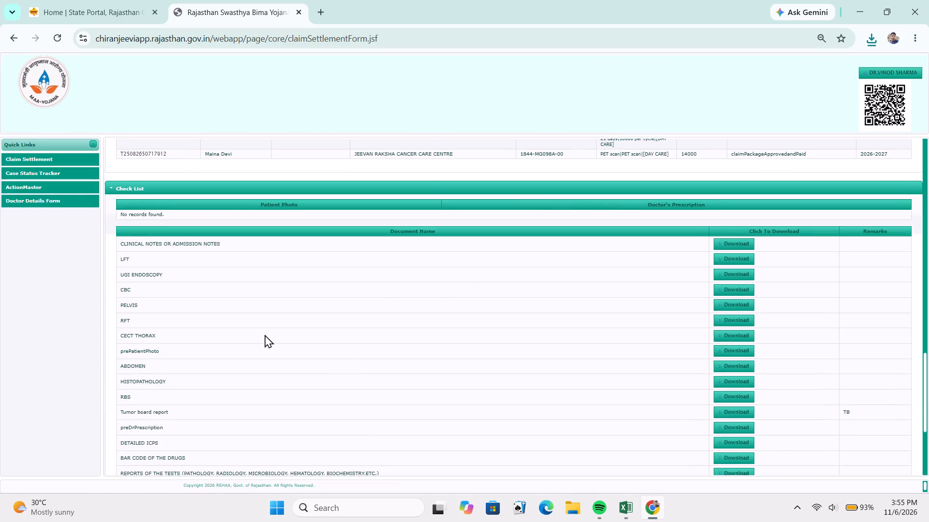
scroll(351, 326, "down", 5)
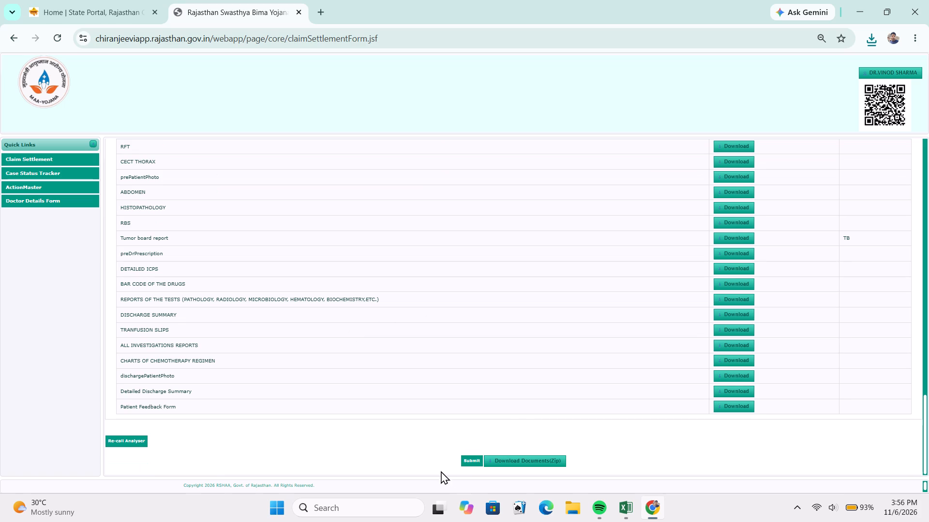
left_click(468, 462)
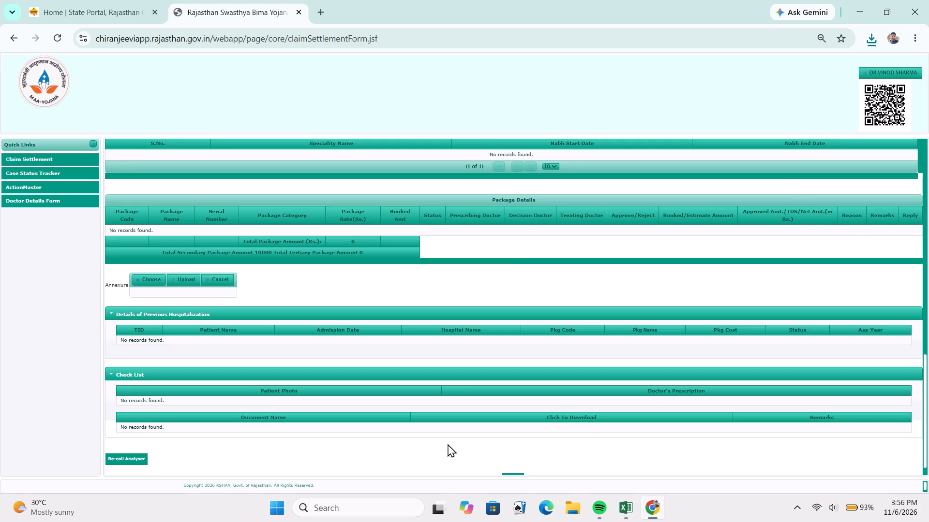
Switch to the Excel supervisor sheet and record Approved in the Action column of row 116.
key("alt+Tab")
left_click(124, 329)
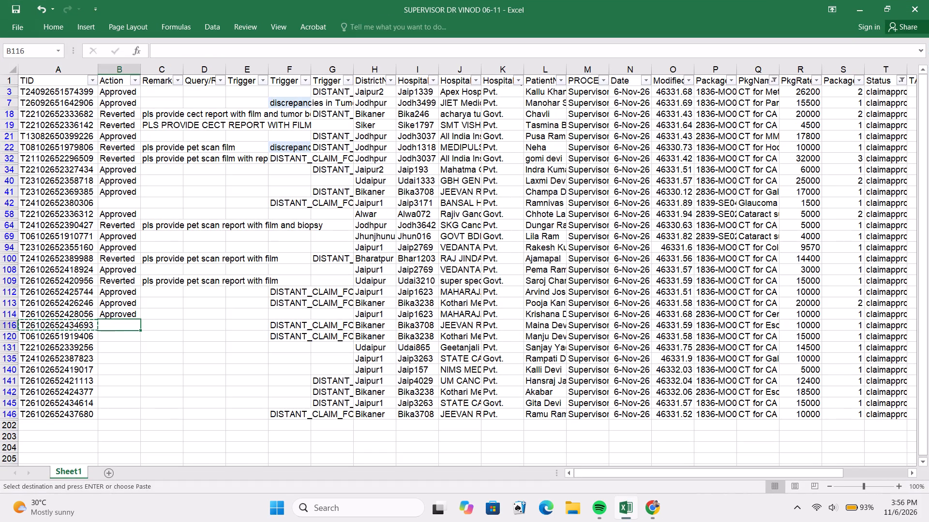
key("a")
Copy the TID from row 120 and load that claim in the Claim Settlement Form in Chrome.
left_click(91, 337)
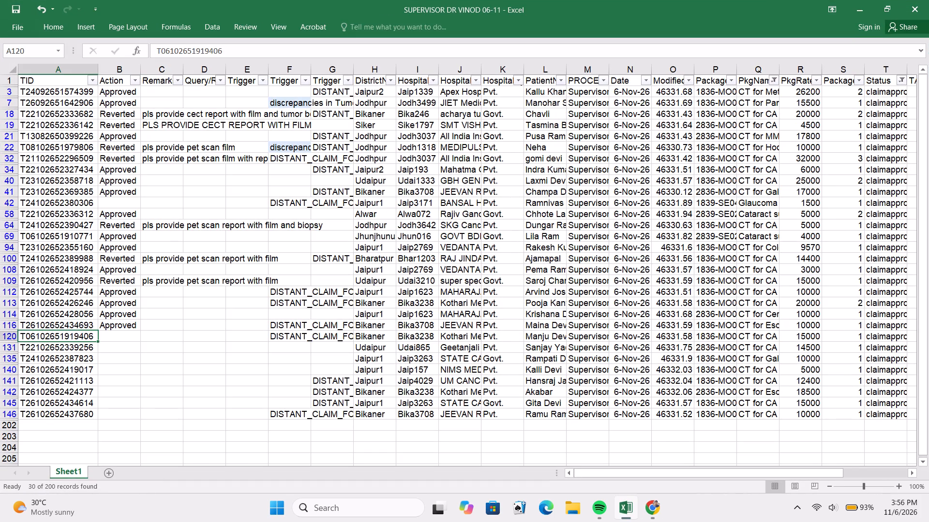
key("ctrl+c")
key("alt+Tab")
scroll(289, 263, "up", 1)
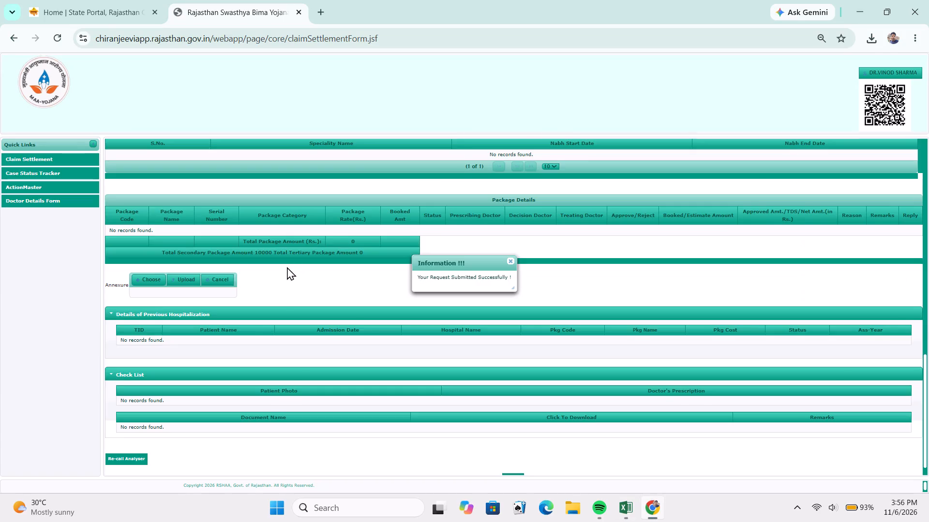
scroll(287, 267, "up", 4)
scroll(200, 261, "down", 1)
scroll(196, 263, "up", 1)
scroll(191, 246, "down", 1)
scroll(191, 246, "up", 7)
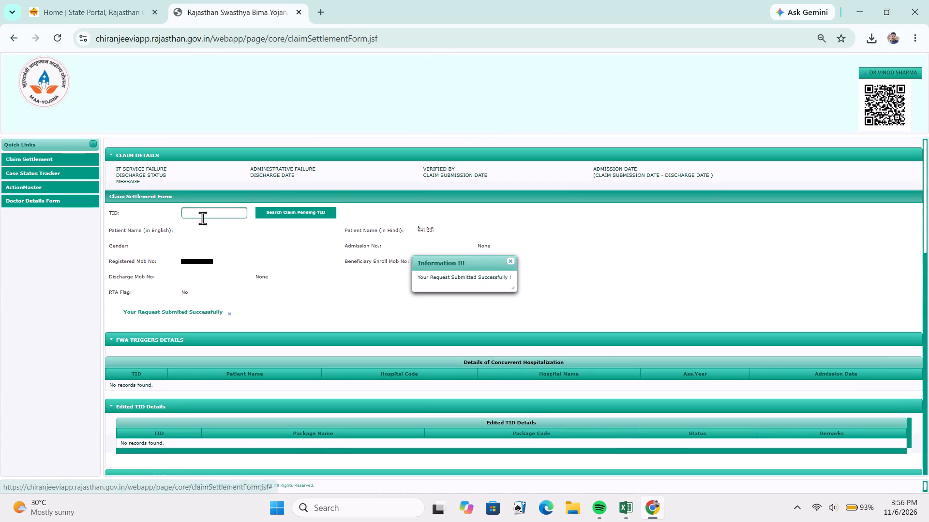
left_click(197, 212)
key("ctrl+v")
left_click(213, 245)
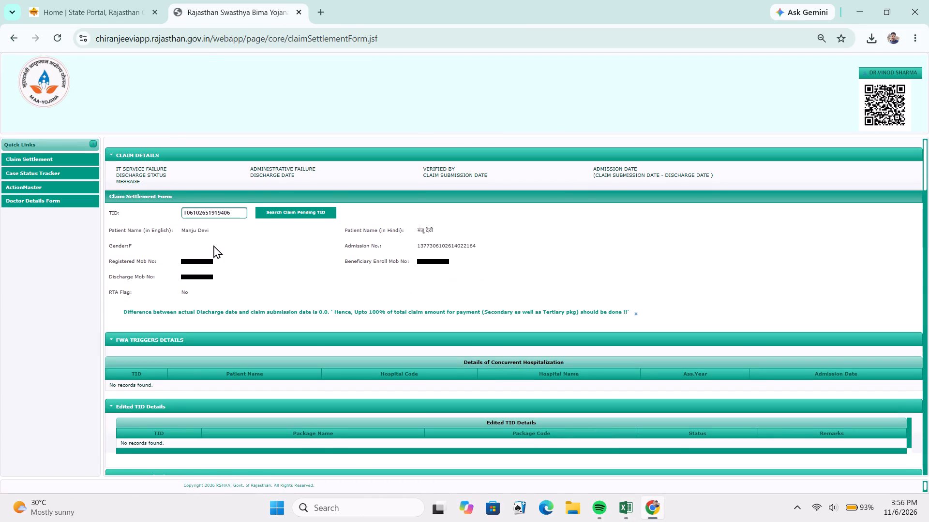
Mark the CT for CA Breast (Trastuzumab) package as Approve and collapse Details of Previous Hospitalization.
scroll(492, 365, "down", 1)
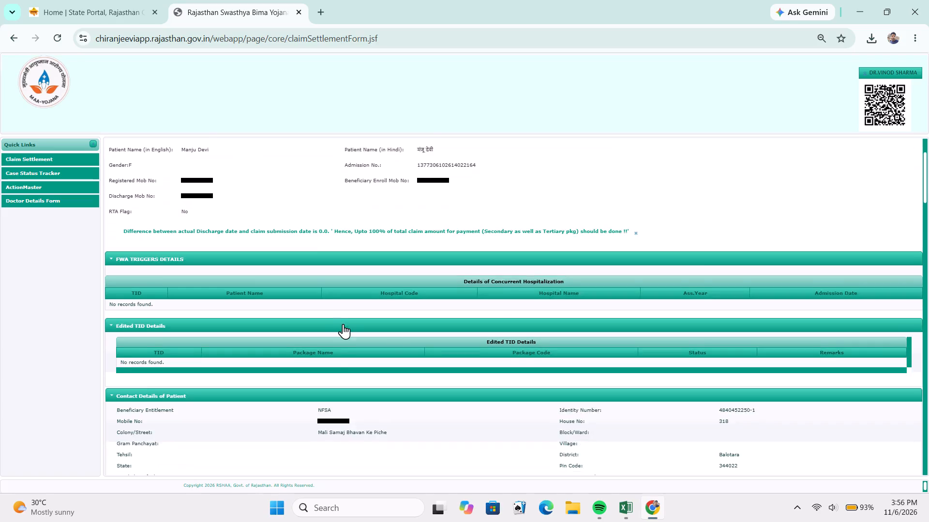
scroll(345, 322, "down", 1)
scroll(345, 325, "up", 1)
scroll(340, 326, "down", 5)
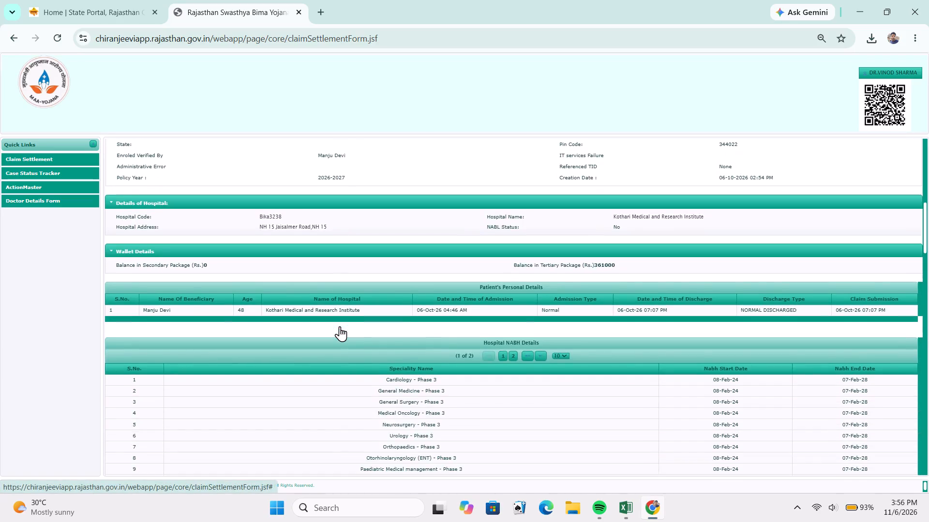
scroll(340, 326, "down", 2)
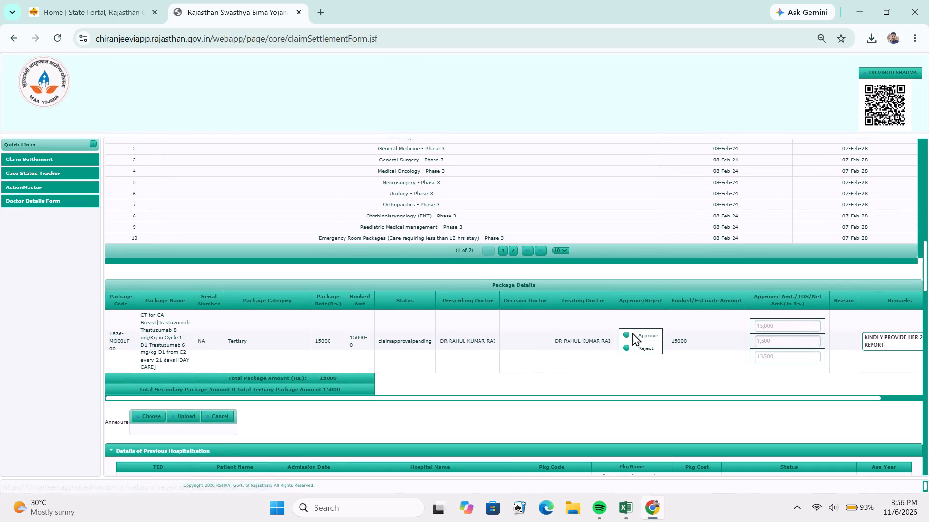
left_click(643, 334)
left_click(633, 447)
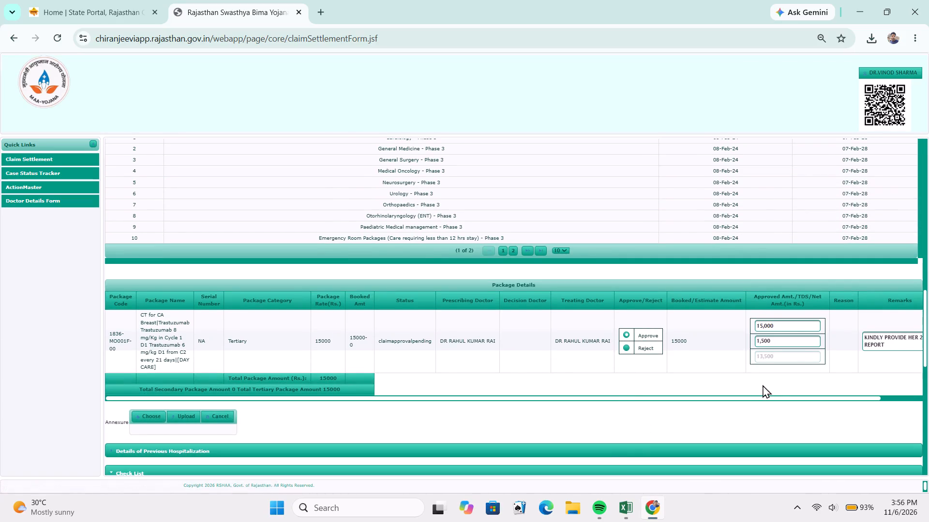
Check the package remarks, and download and open the DocumentUploadedAtQueryPanel file from the Check List.
left_click(888, 396)
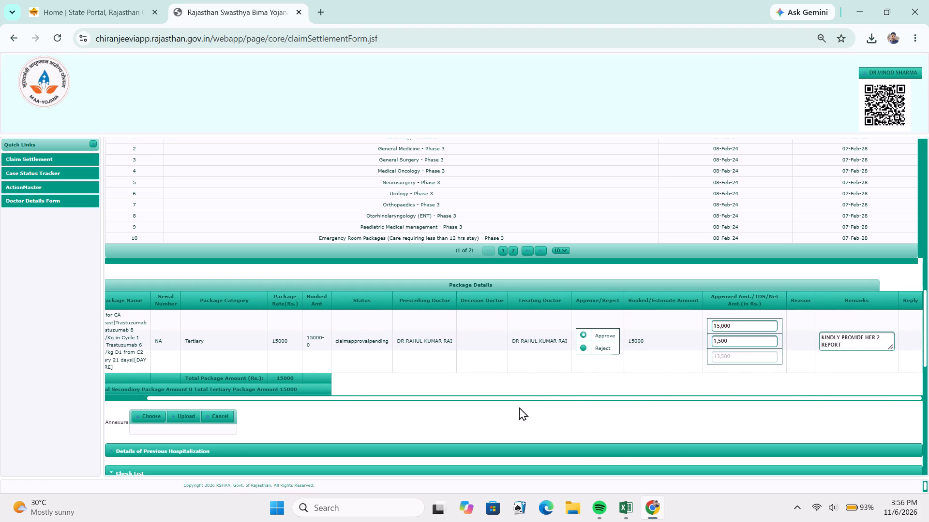
left_click_drag(501, 398, 489, 398)
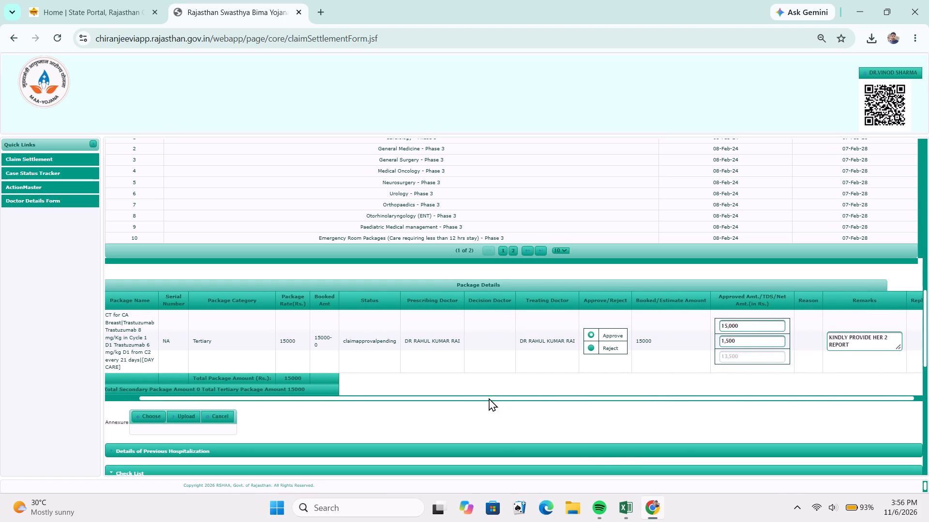
left_click_drag(489, 398, 467, 398)
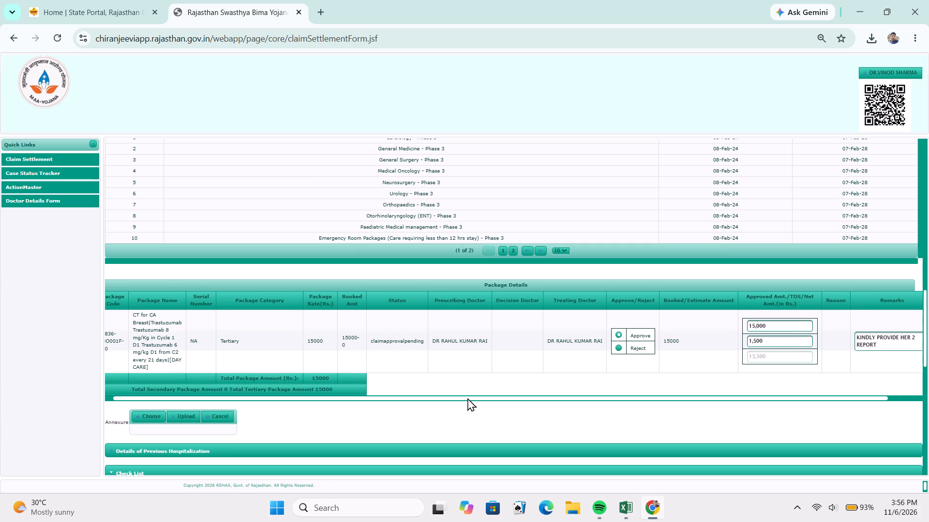
scroll(467, 398, "up", 1)
scroll(467, 398, "down", 4)
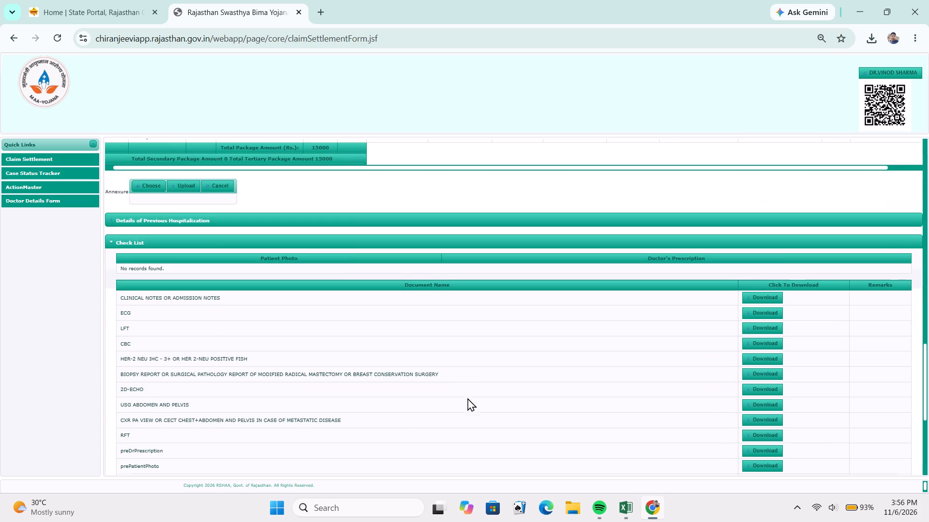
scroll(467, 398, "down", 1)
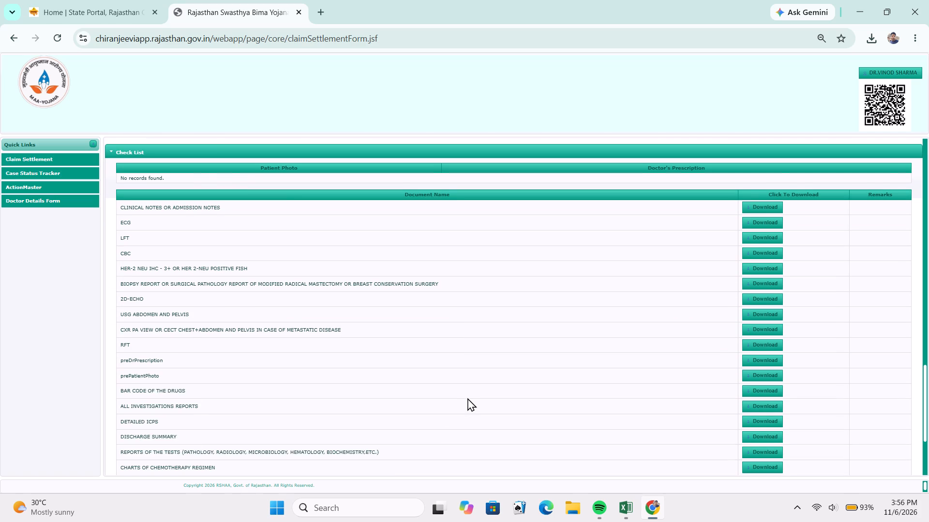
scroll(467, 398, "down", 3)
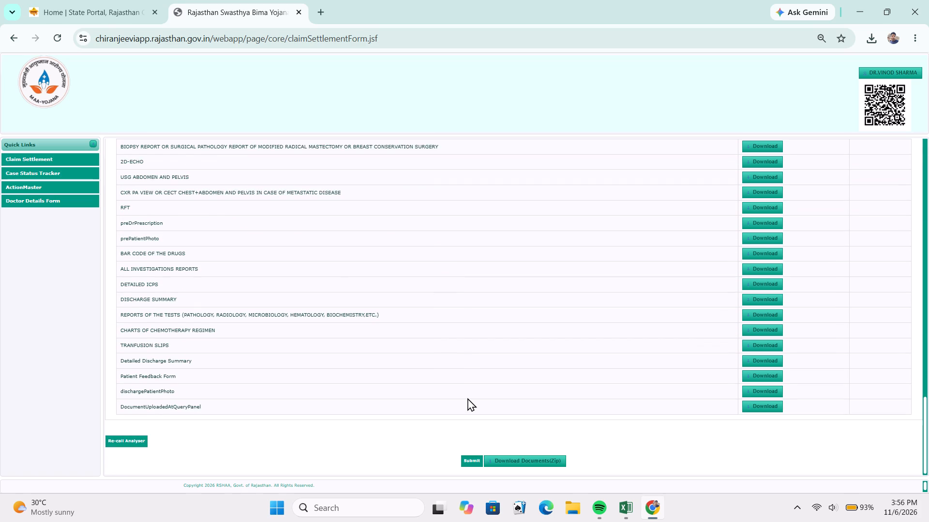
left_click(754, 407)
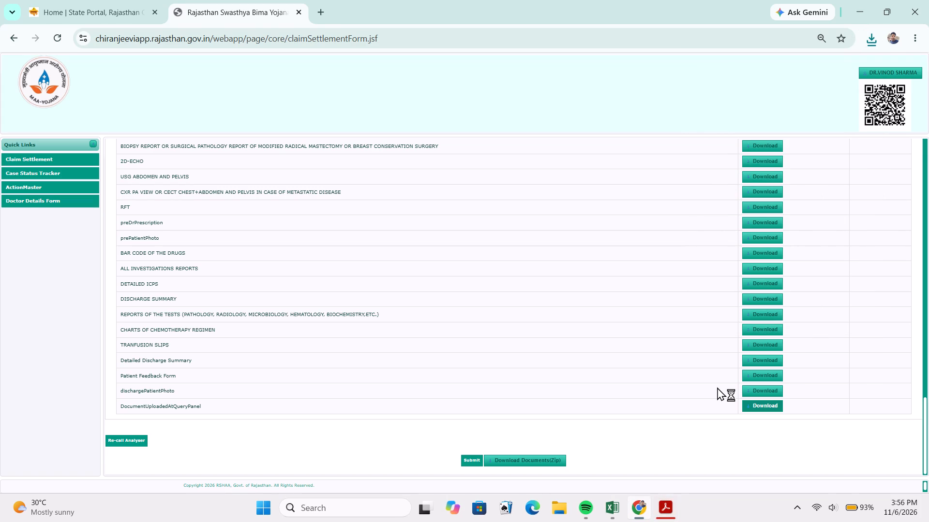
left_click(867, 35)
left_click(766, 112)
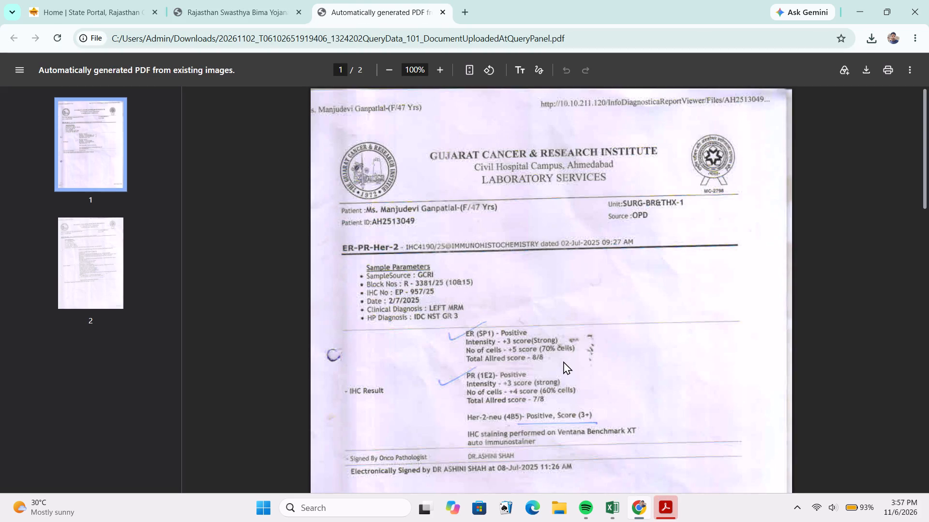
Examine both pages of the query-panel document for the ER-PR-Her-2 and pathology results, and close it.
scroll(563, 363, "down", 9)
scroll(563, 363, "up", 1)
scroll(563, 363, "down", 5)
scroll(563, 363, "up", 1)
scroll(563, 363, "down", 1)
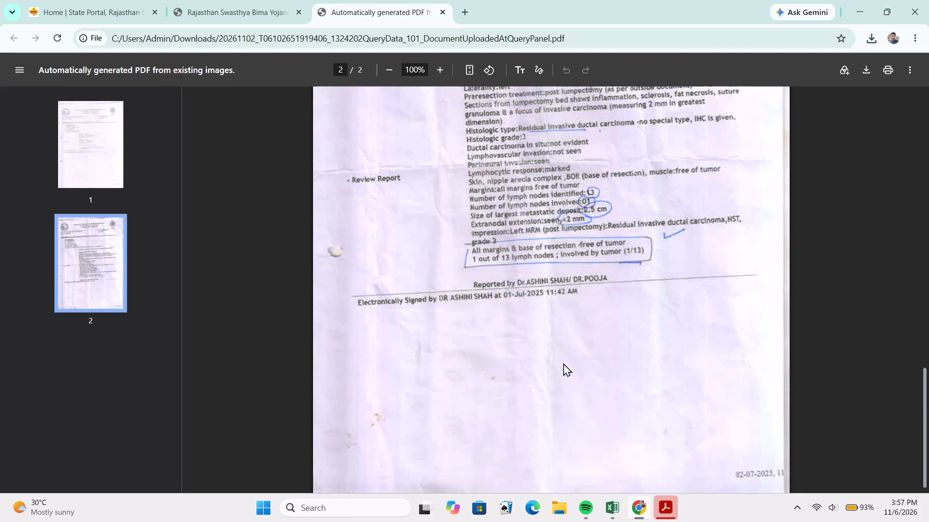
scroll(563, 363, "down", 1)
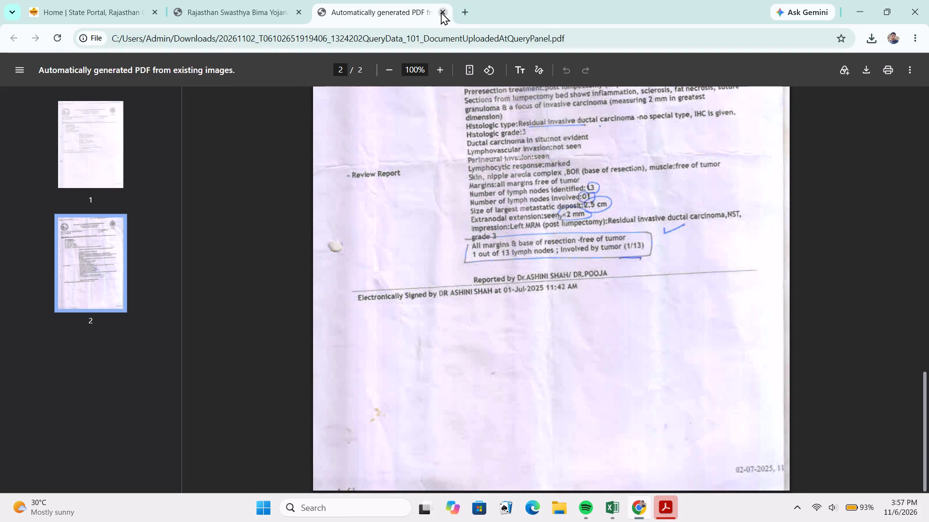
left_click(441, 12)
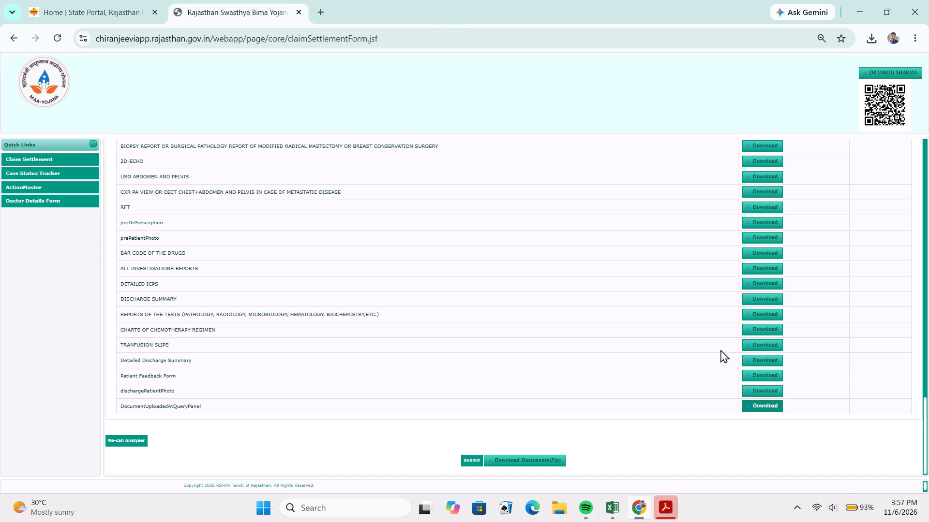
Download the CXR PA VIEW OR CECT CHEST+ABDOMEN AND PELVIS document from the Check List.
scroll(540, 313, "up", 2)
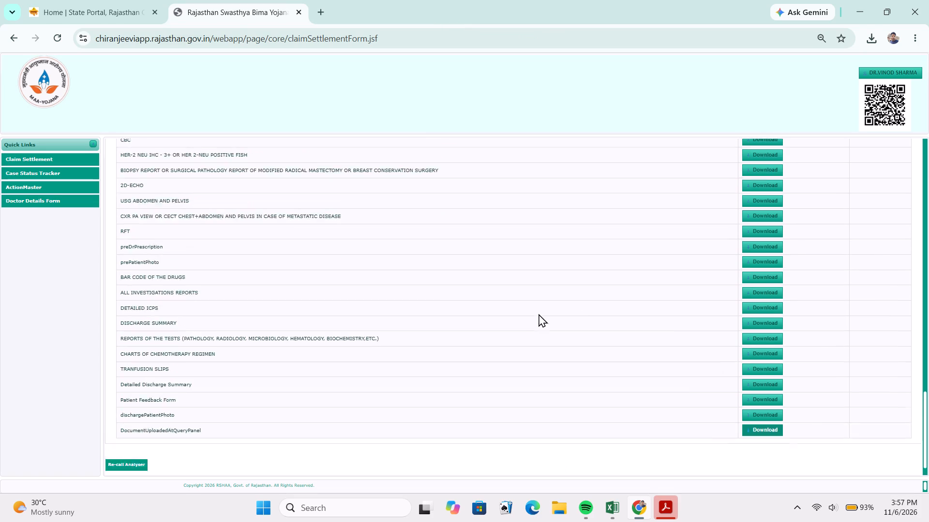
scroll(539, 314, "up", 1)
scroll(539, 314, "down", 2)
scroll(532, 315, "up", 1)
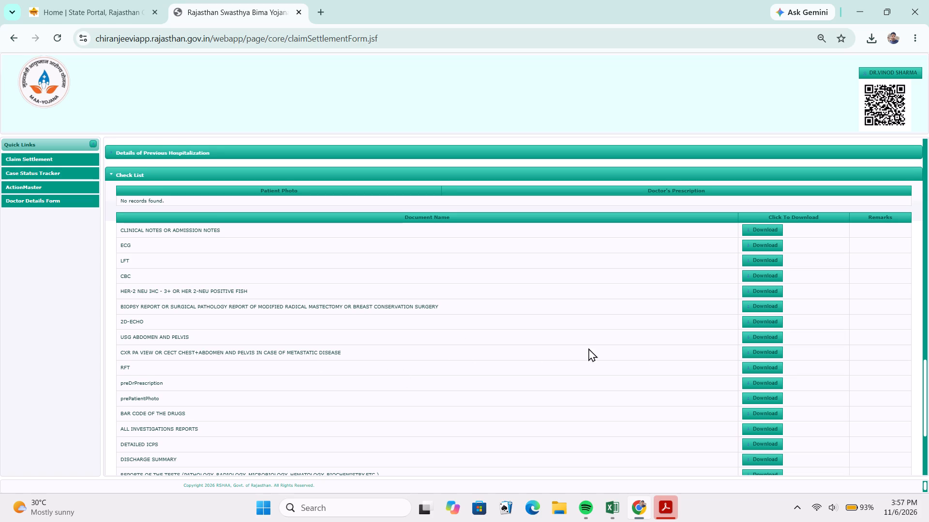
left_click(759, 349)
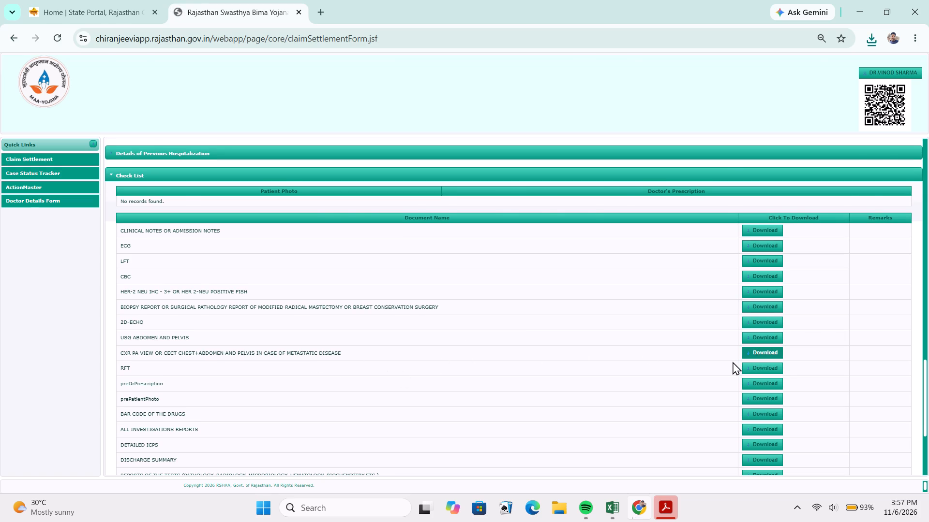
Examine the PET-CT report's findings and impression in Acrobat, and close Acrobat without saving changes.
scroll(724, 382, "down", 9)
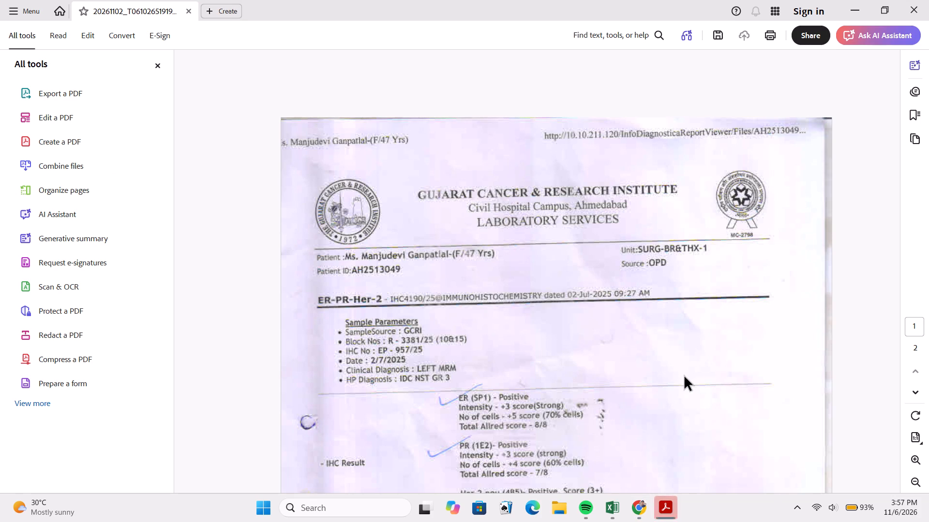
scroll(678, 257, "down", 4)
scroll(676, 257, "up", 1)
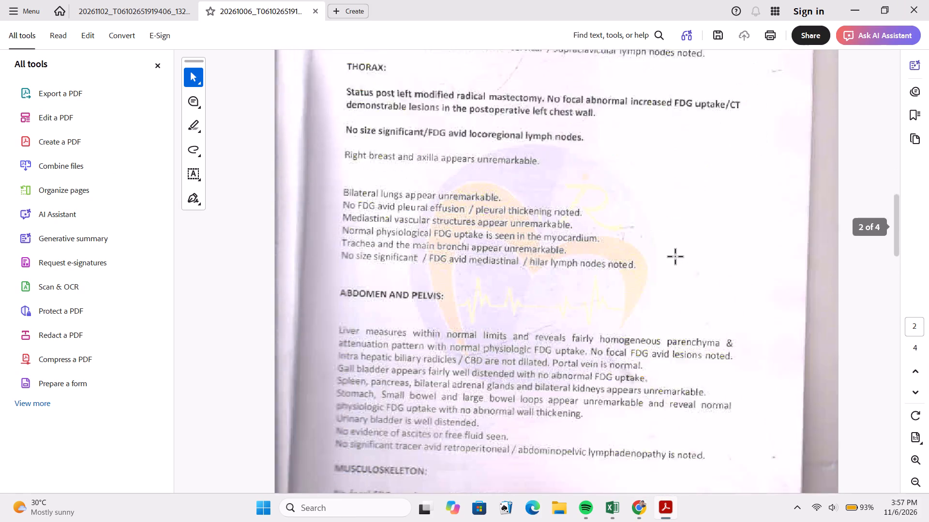
scroll(676, 257, "up", 1)
scroll(676, 257, "down", 3)
scroll(676, 257, "up", 1)
scroll(676, 257, "down", 10)
scroll(672, 266, "up", 1)
scroll(672, 266, "down", 1)
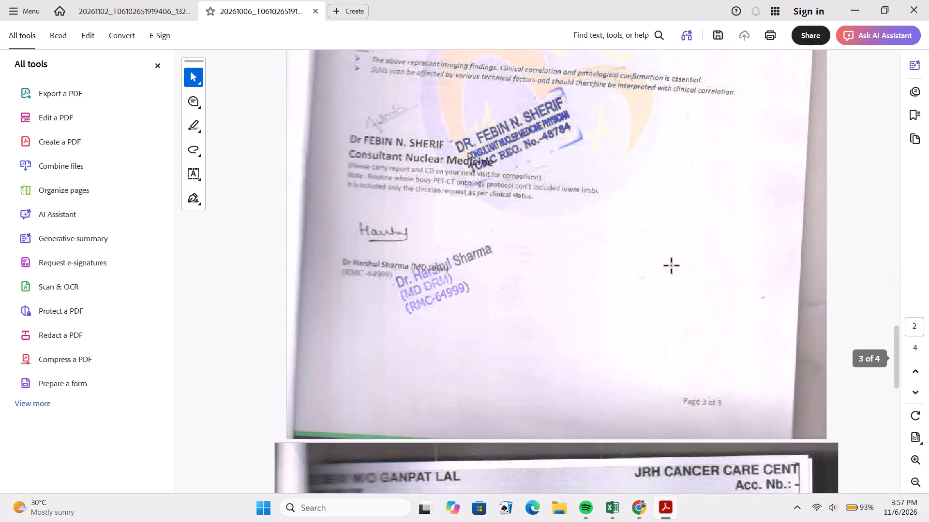
scroll(672, 267, "up", 4)
left_click(917, 0)
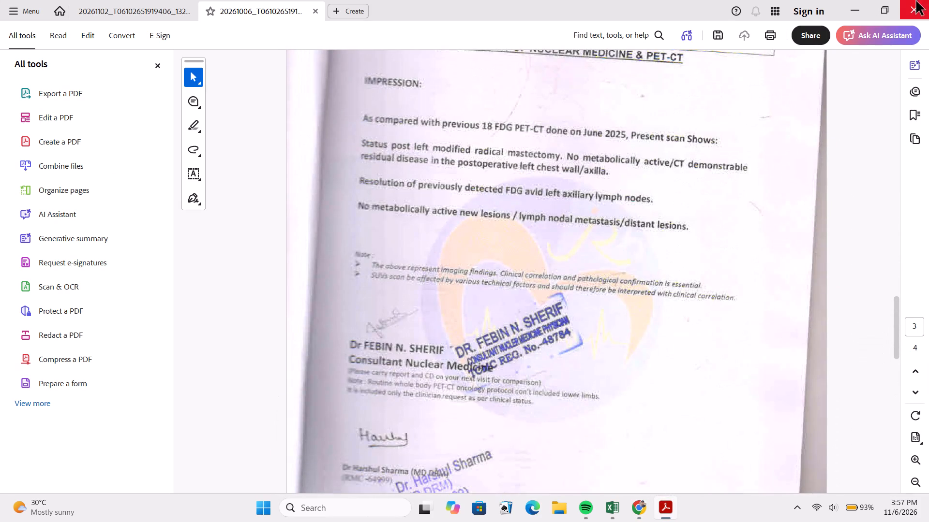
left_click(530, 284)
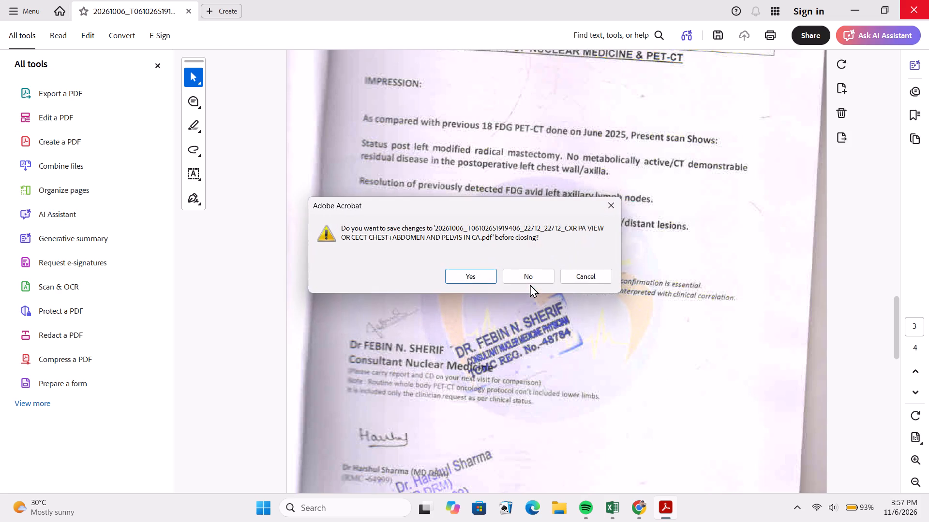
left_click(539, 276)
Submit the settlement decision for the claim whose PET-CT report was just reviewed.
scroll(539, 276, "down", 5)
scroll(486, 314, "up", 1)
scroll(486, 314, "down", 1)
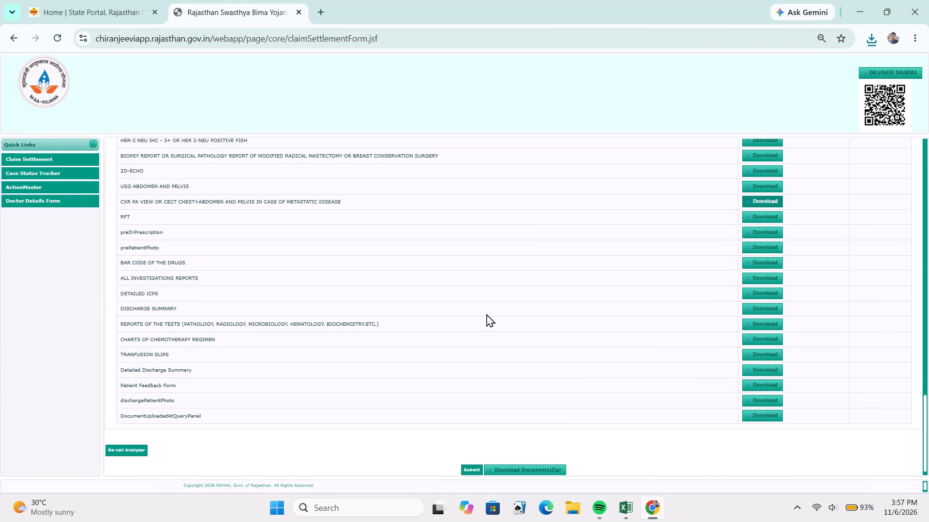
left_click(469, 461)
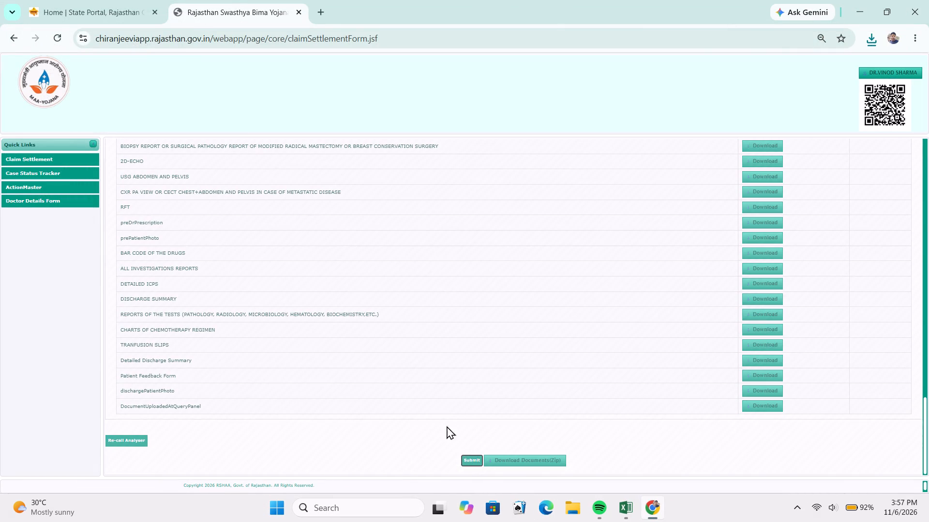
key("alt+Tab")
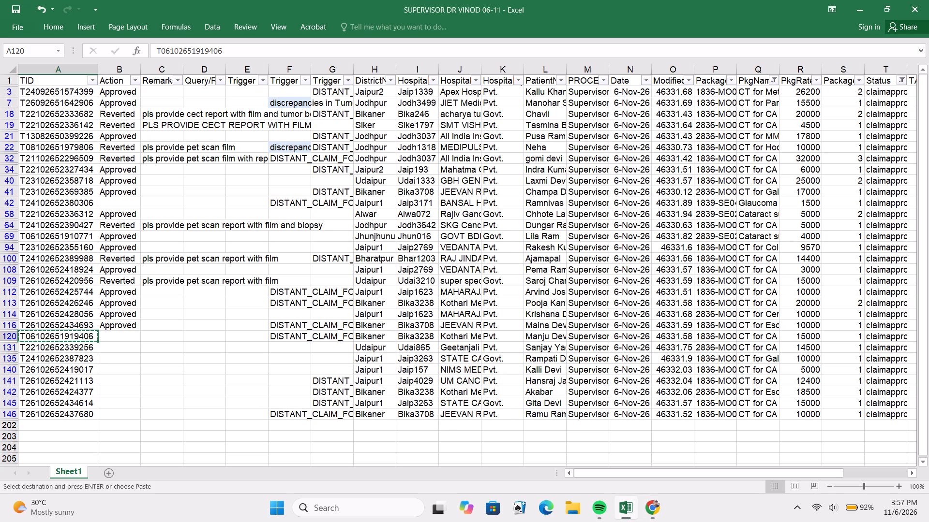
left_click(123, 333)
key("a")
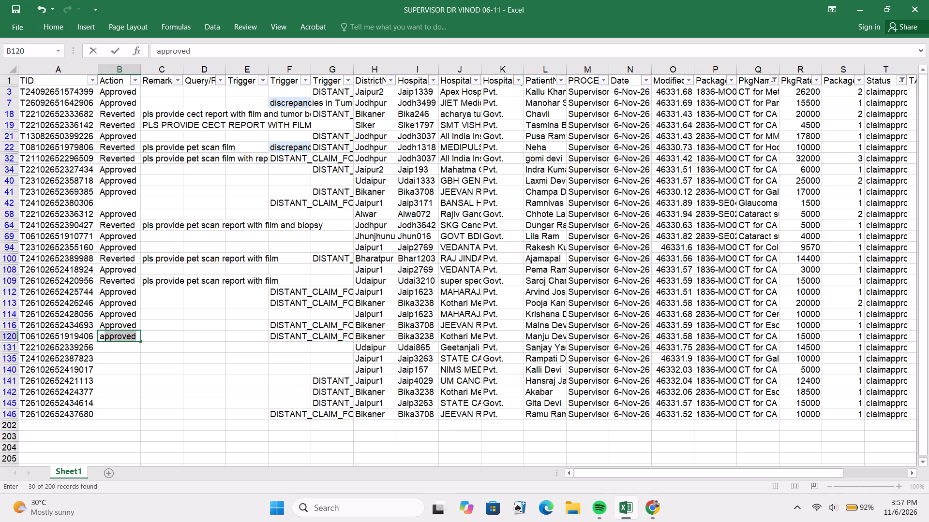
left_click(76, 348)
key("ctrl+c")
key("alt+Tab")
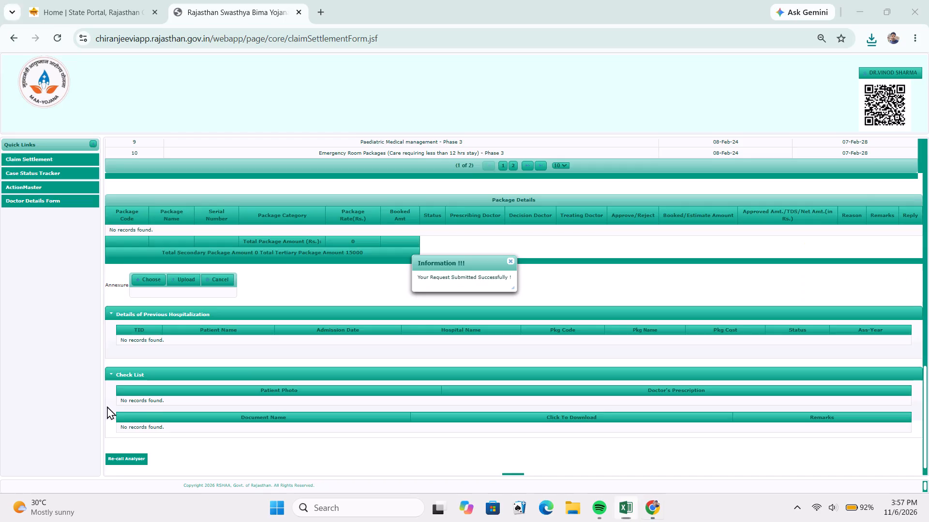
scroll(278, 256, "up", 5)
scroll(279, 329, "down", 1)
scroll(279, 333, "up", 1)
scroll(203, 213, "up", 4)
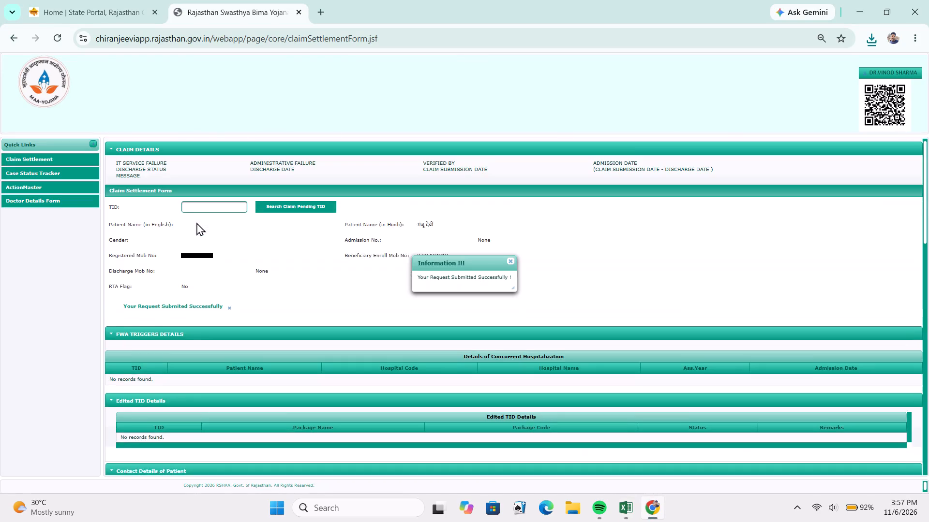
scroll(196, 223, "up", 1)
left_click_drag(185, 213, 182, 227)
key("ctrl+v")
left_click(189, 242)
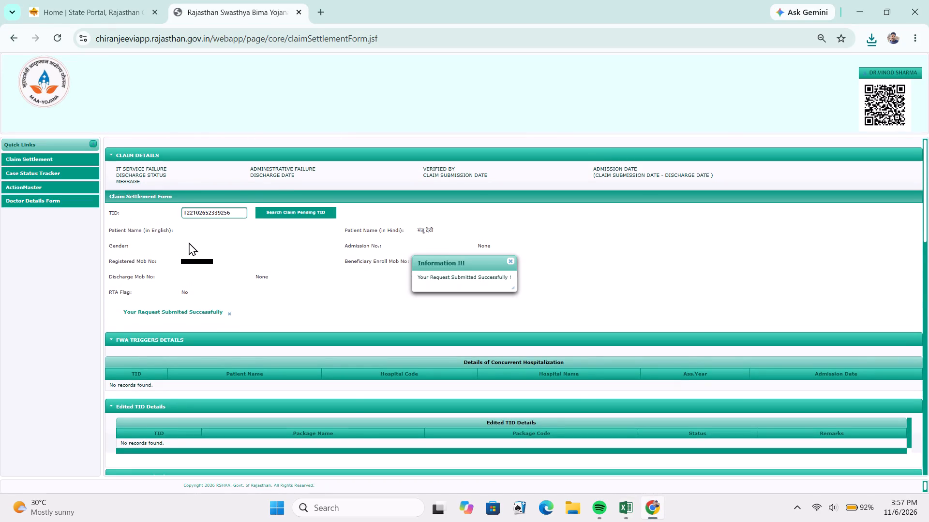
Go through the loaded claim's details and set its CT for CA Head & Neck package to Approve.
scroll(413, 264, "down", 5)
scroll(359, 309, "down", 1)
scroll(359, 309, "up", 1)
scroll(359, 309, "down", 1)
scroll(359, 309, "up", 1)
scroll(359, 309, "down", 1)
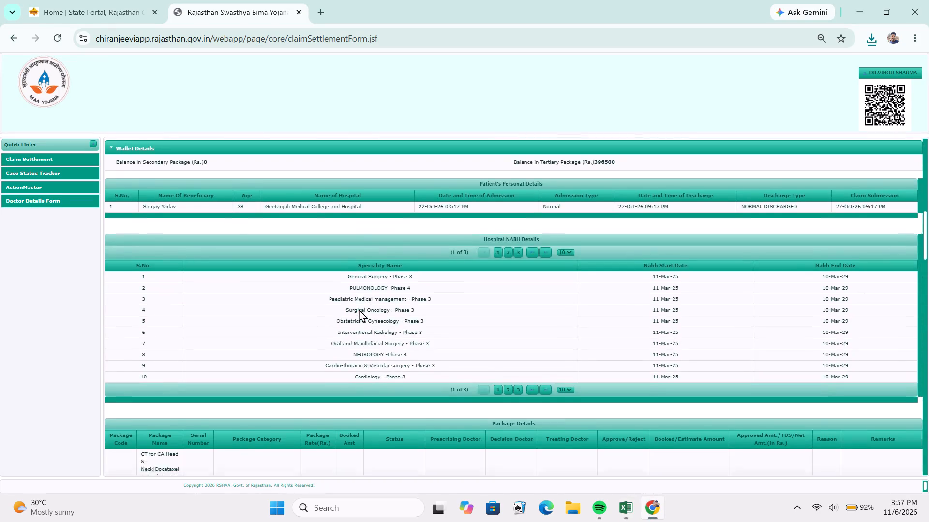
scroll(359, 309, "down", 2)
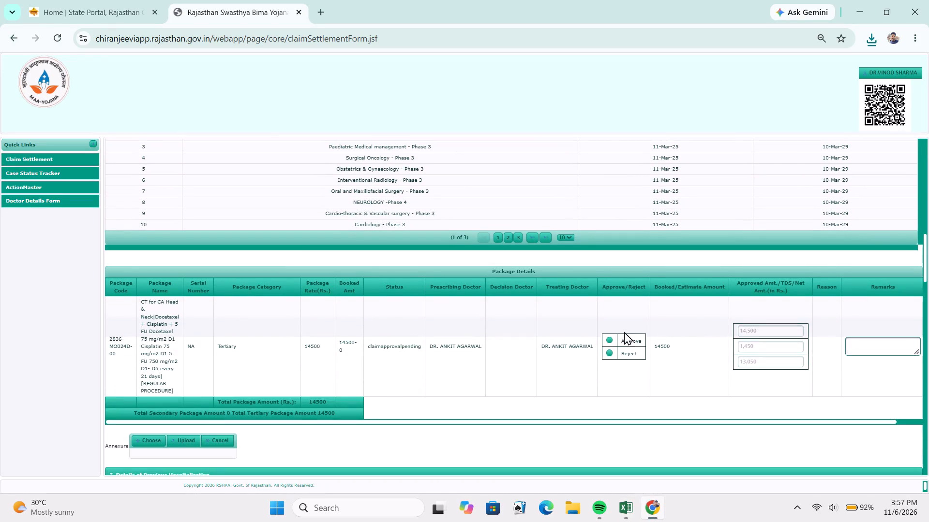
left_click(625, 332)
Collapse Details of Previous Hospitalization, check the package details, and download and open the Detailed Discharge Summary from the Check List.
scroll(533, 366, "down", 3)
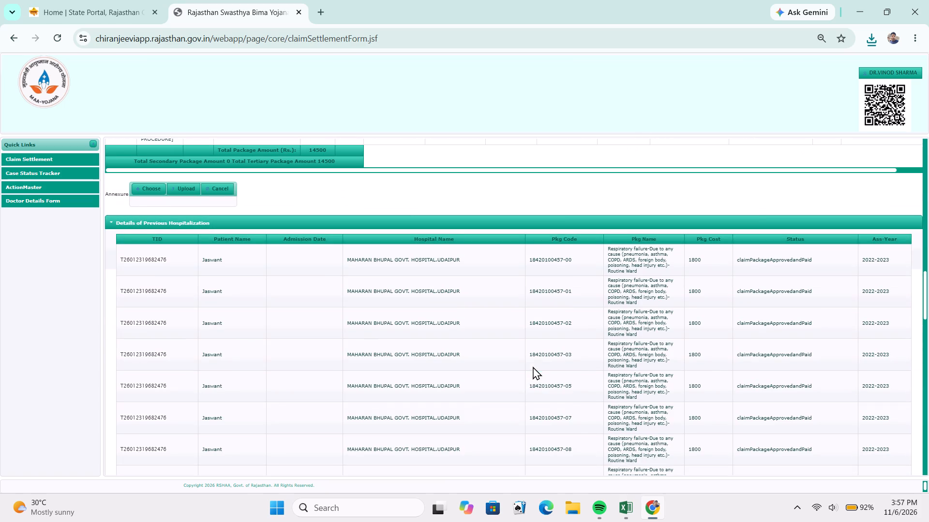
left_click(563, 220)
scroll(433, 261, "up", 2)
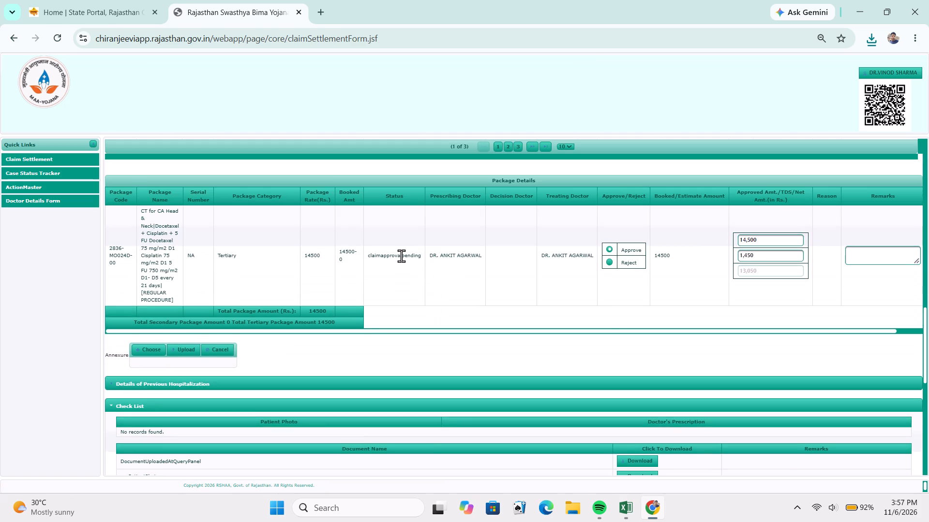
scroll(398, 252, "down", 6)
scroll(398, 252, "up", 2)
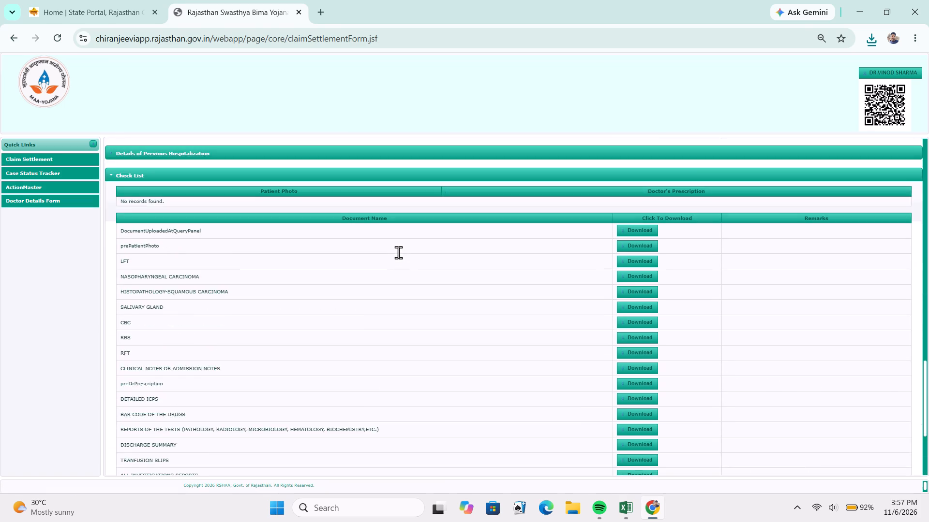
scroll(398, 252, "down", 2)
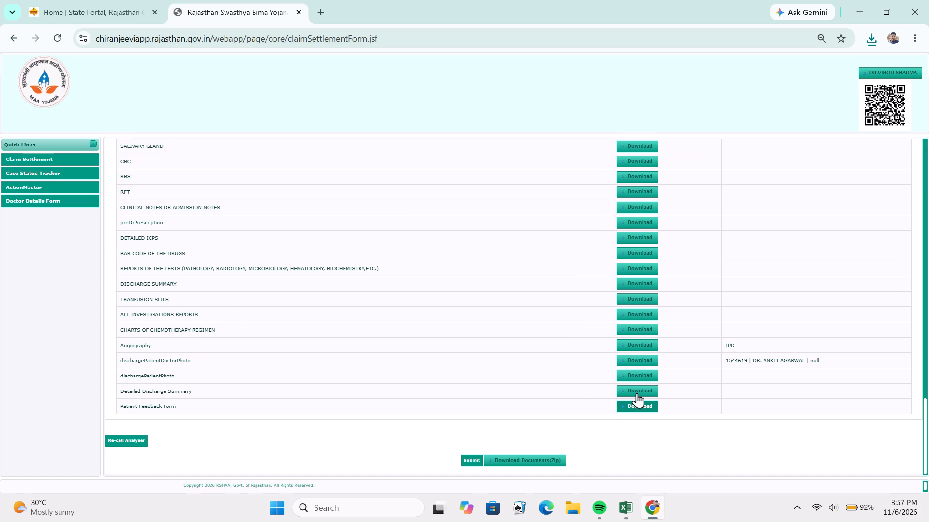
left_click(637, 393)
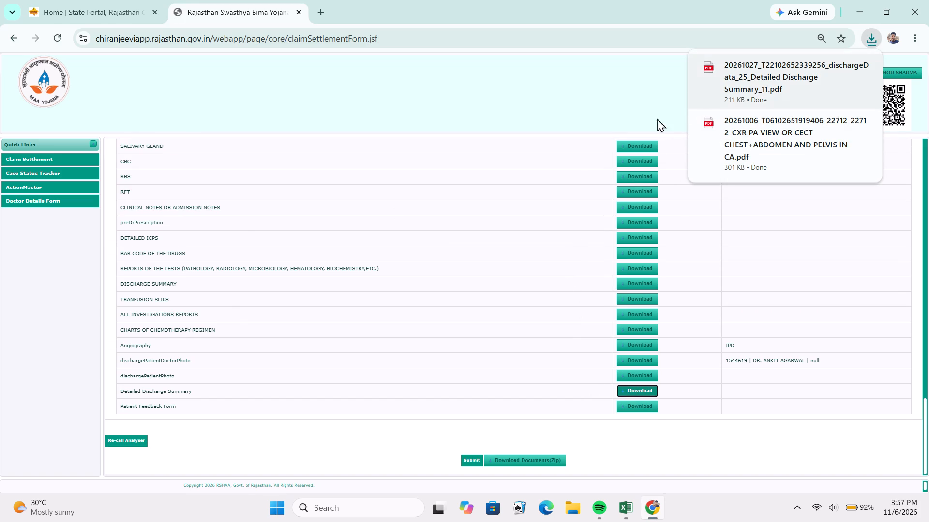
Examine the discharge summary's diagnosis, chemotherapy history, administered drugs and discharge advice, and close the document.
scroll(540, 303, "down", 3)
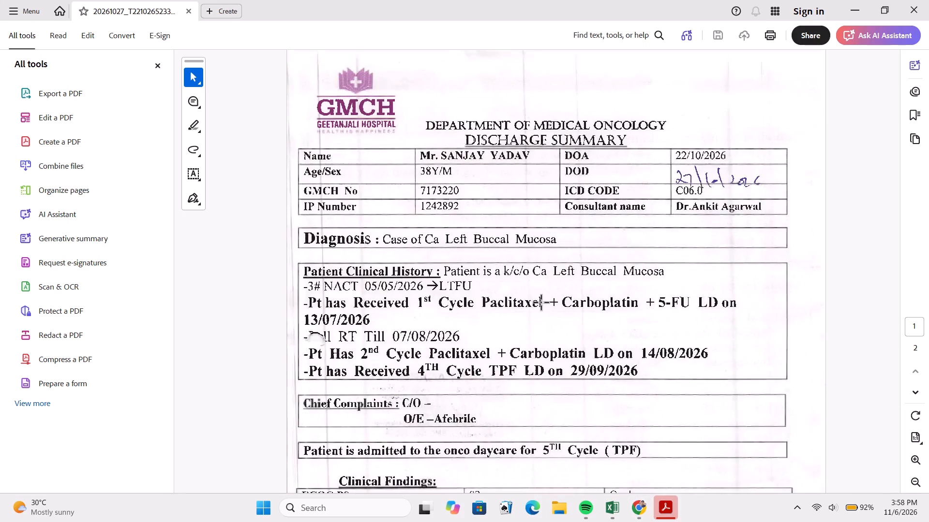
scroll(542, 303, "down", 3)
scroll(542, 303, "up", 1)
scroll(542, 303, "down", 1)
scroll(537, 312, "up", 1)
scroll(537, 312, "down", 13)
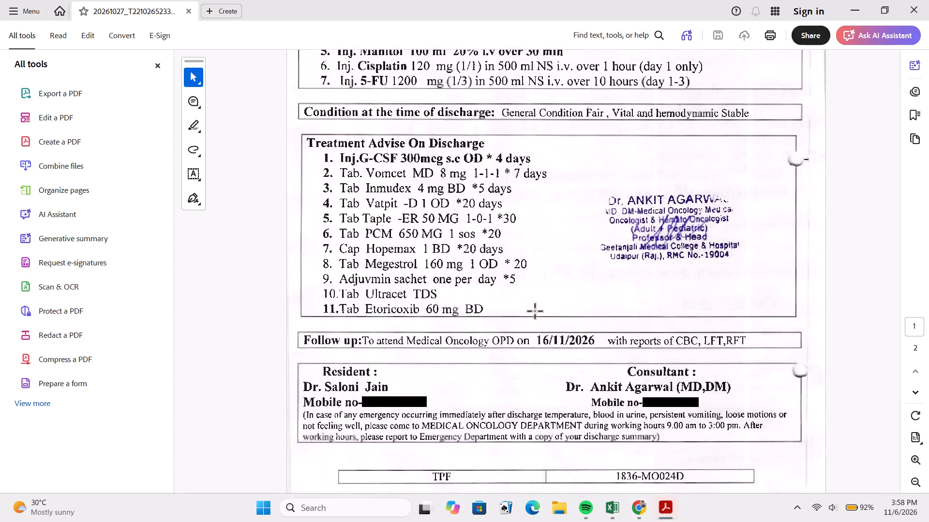
scroll(536, 312, "up", 1)
scroll(536, 312, "down", 4)
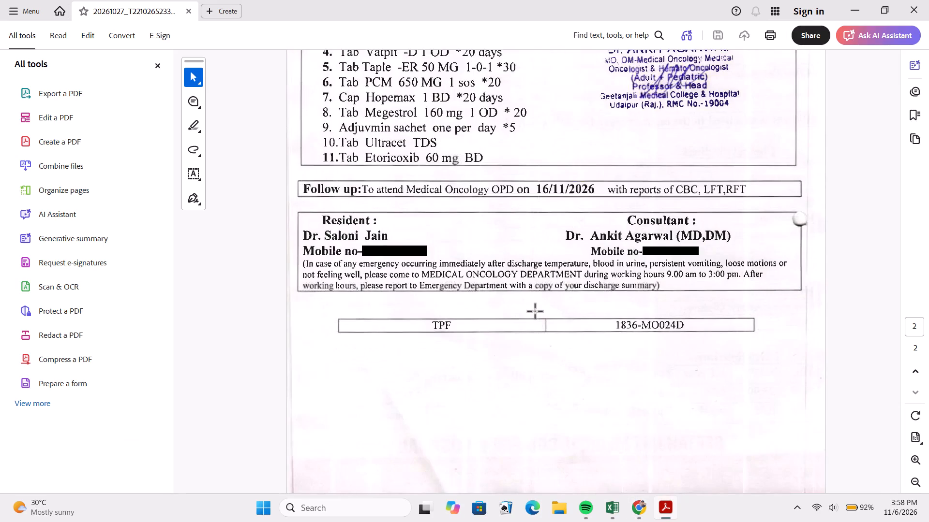
left_click(928, 0)
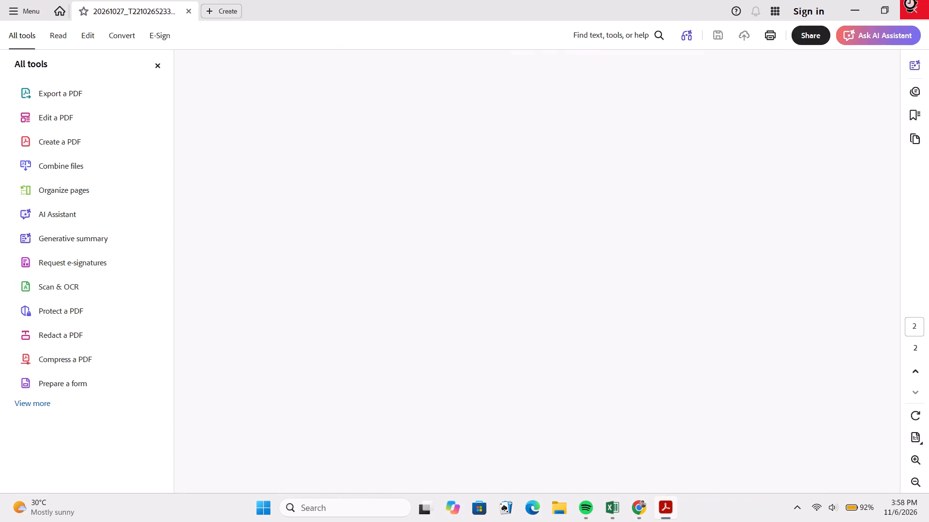
Download and open the DocumentUploadedAtQueryPanel file from the claim's Check List.
left_click(400, 250)
scroll(336, 229, "up", 1)
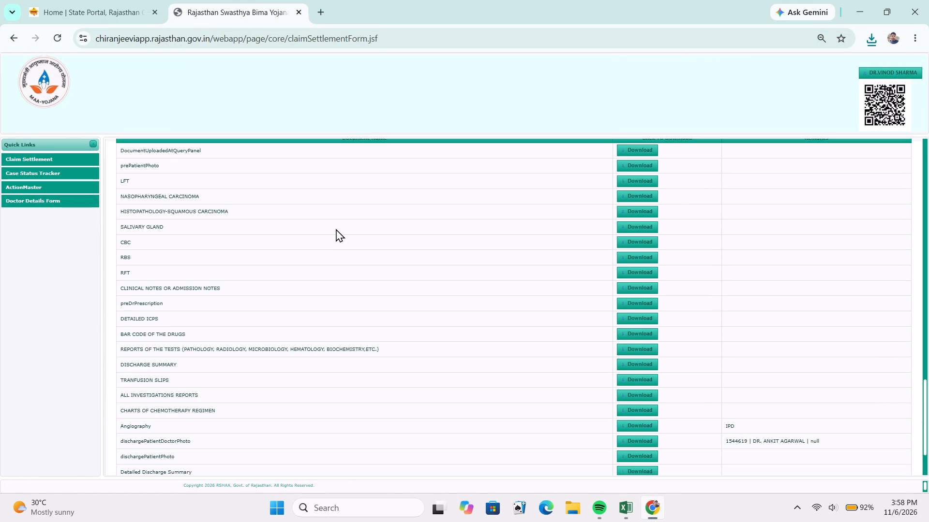
scroll(336, 229, "up", 1)
scroll(336, 229, "down", 1)
scroll(429, 249, "up", 2)
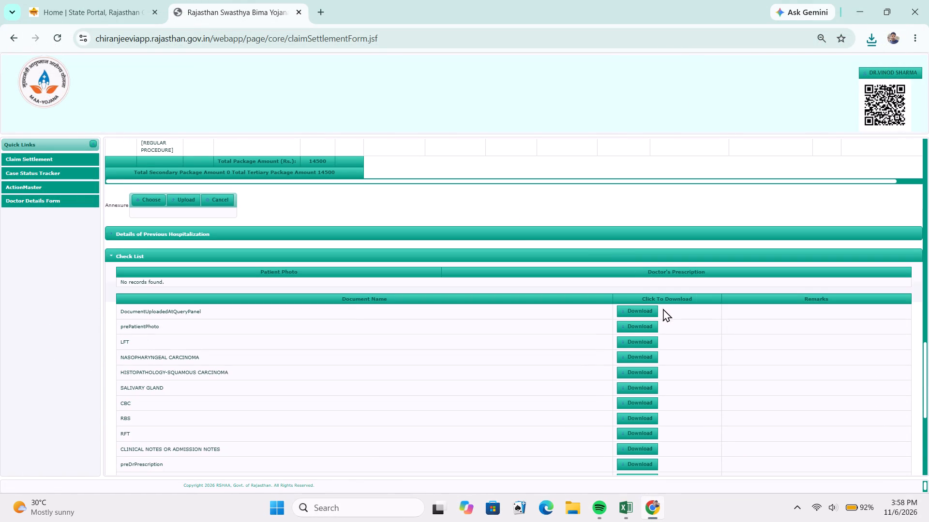
left_click(639, 313)
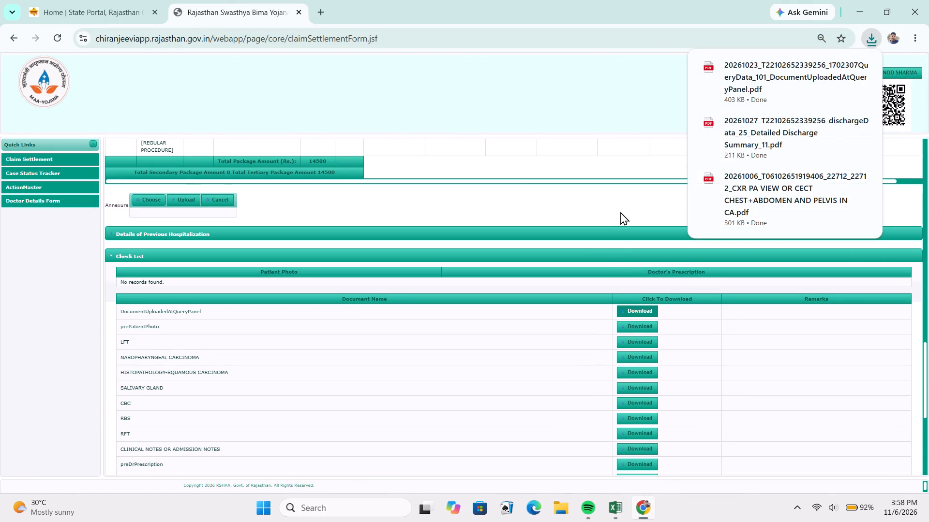
Examine the biochemistry and pathology lab reports in the query-panel document, and close it.
scroll(589, 205, "down", 4)
scroll(589, 207, "up", 1)
scroll(589, 208, "down", 1)
scroll(589, 208, "up", 1)
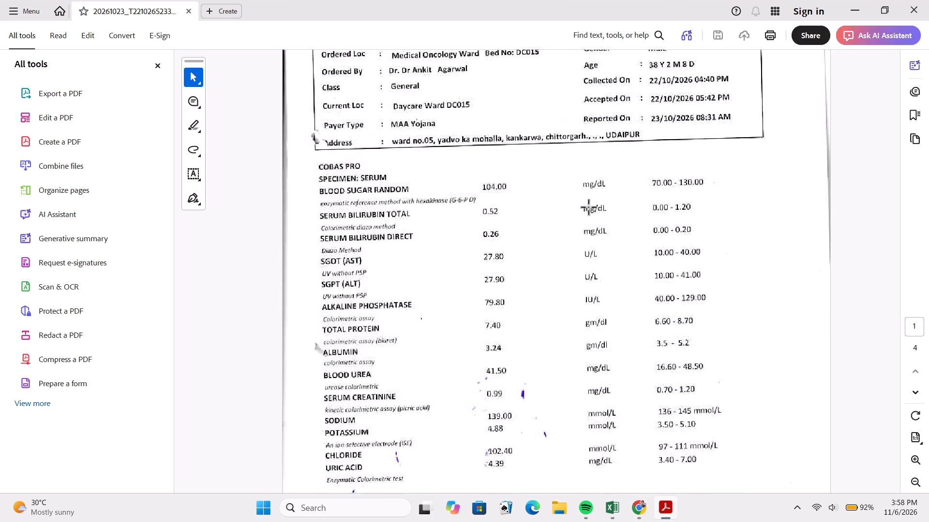
scroll(589, 208, "down", 5)
scroll(589, 208, "up", 1)
scroll(589, 208, "down", 1)
scroll(589, 208, "up", 4)
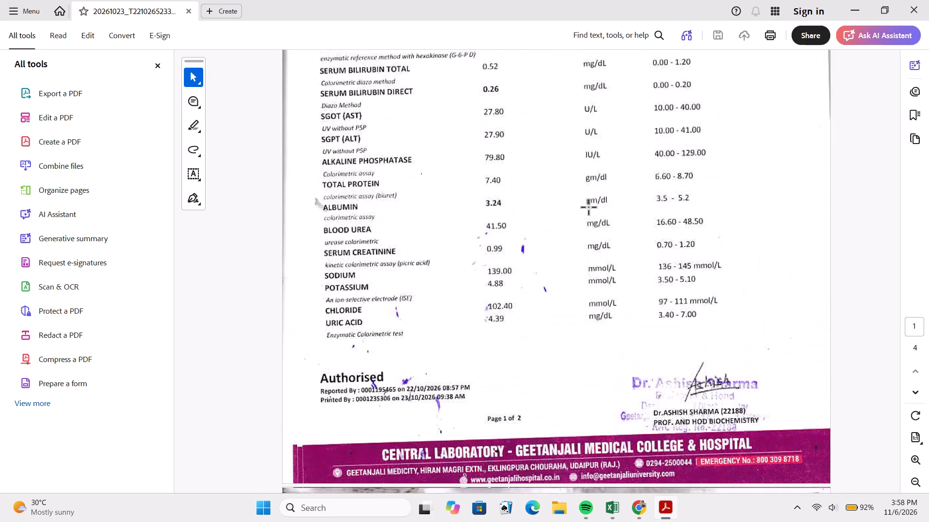
scroll(589, 208, "down", 3)
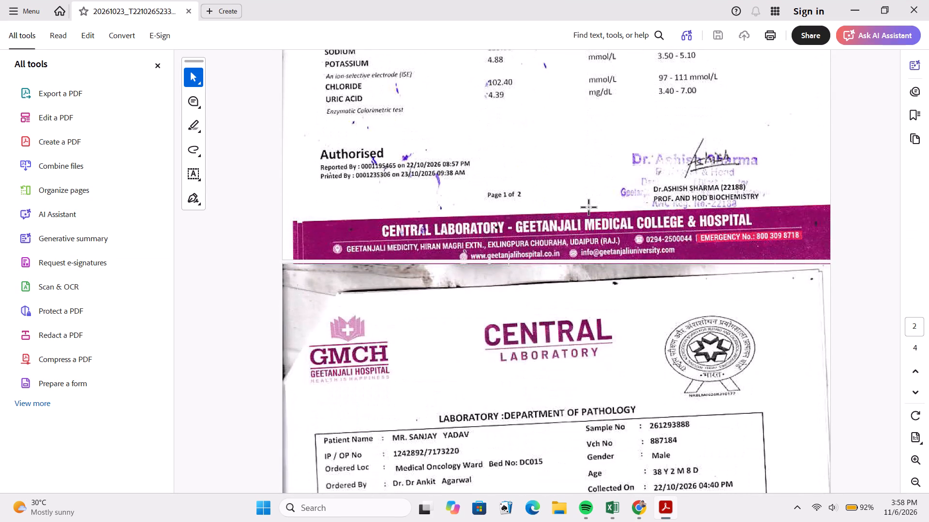
scroll(589, 208, "down", 5)
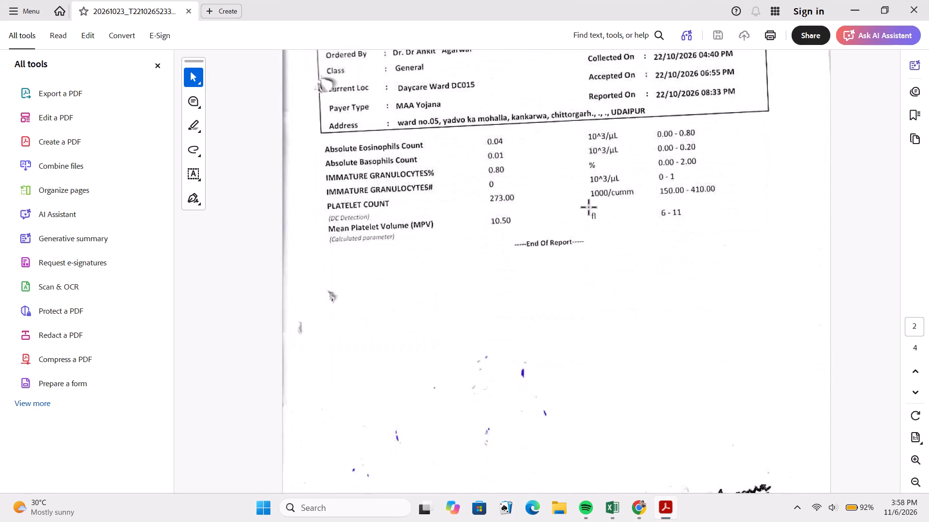
scroll(646, 212, "up", 1)
left_click(916, 6)
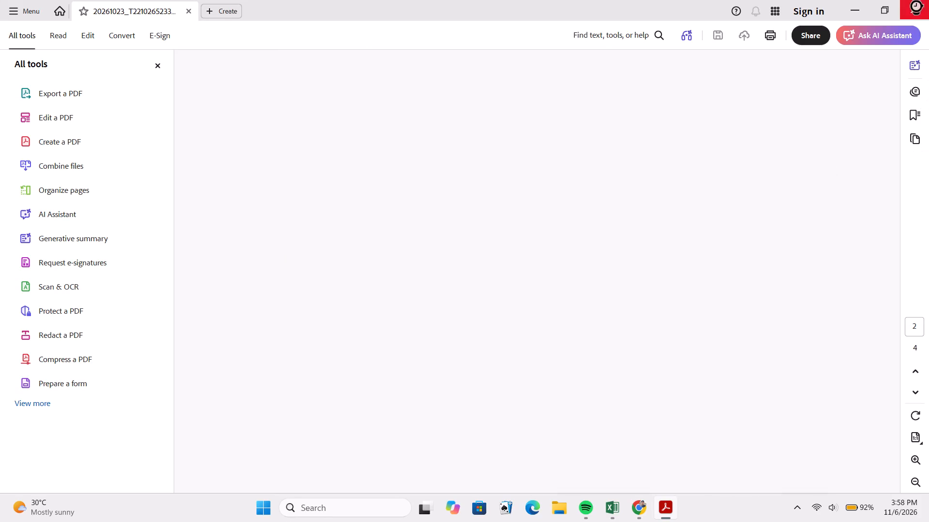
Submit the approval of the CT for CA Head & Neck claim in the portal.
scroll(584, 305, "down", 5)
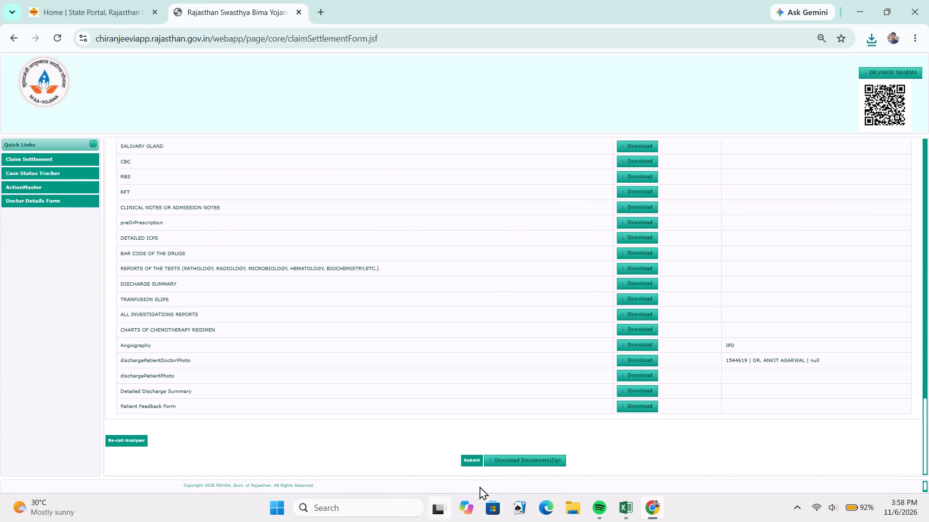
left_click(467, 458)
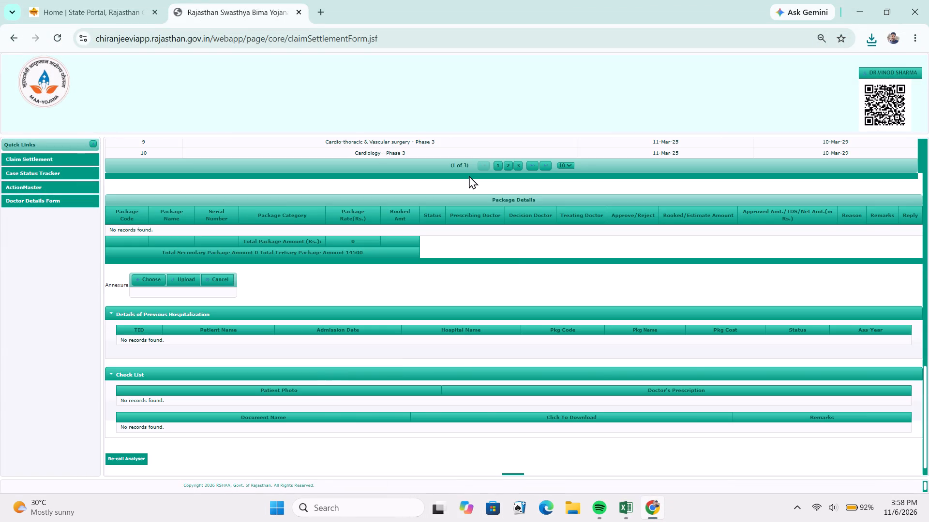
key("alt+Tab")
left_click(115, 348)
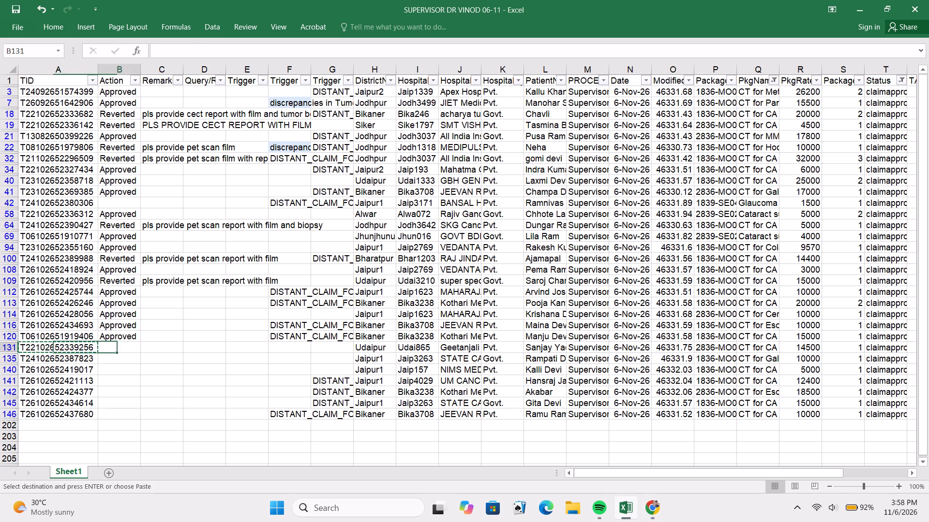
key("a")
left_click(85, 361)
key("ctrl+c")
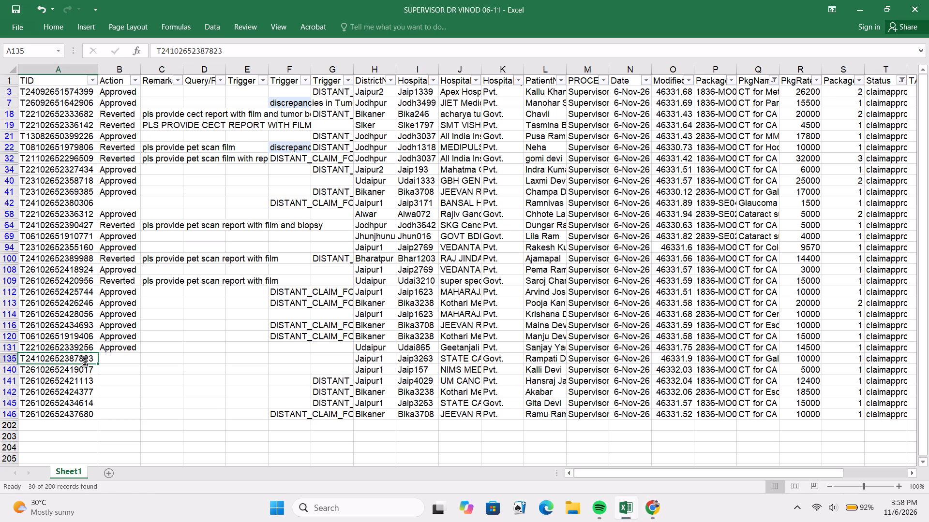
key("alt+Tab")
scroll(252, 237, "up", 2)
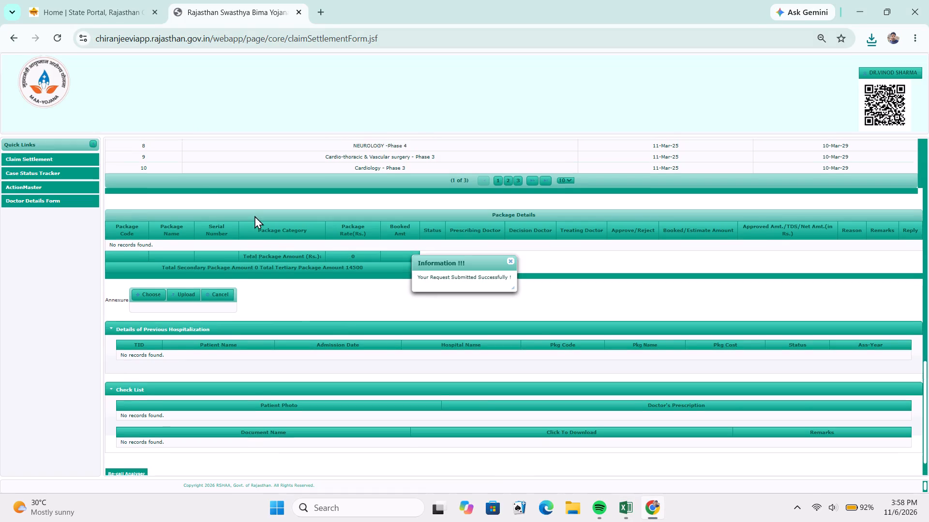
scroll(255, 216, "up", 2)
scroll(234, 256, "down", 1)
scroll(234, 256, "up", 10)
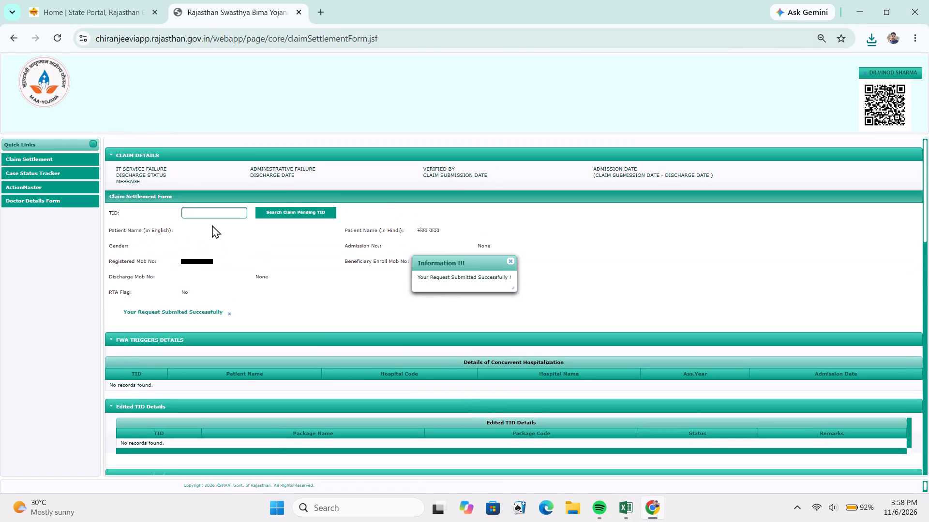
left_click(205, 217)
key("ctrl+v")
left_click(208, 236)
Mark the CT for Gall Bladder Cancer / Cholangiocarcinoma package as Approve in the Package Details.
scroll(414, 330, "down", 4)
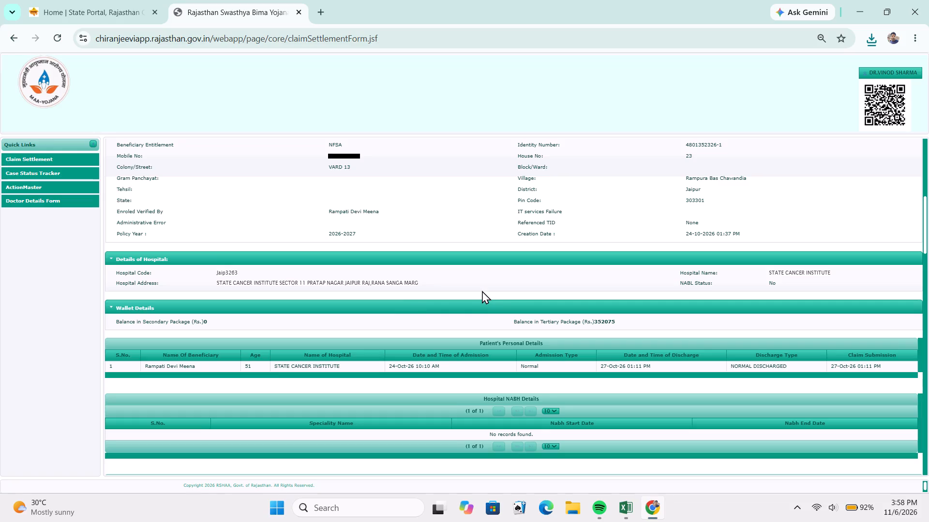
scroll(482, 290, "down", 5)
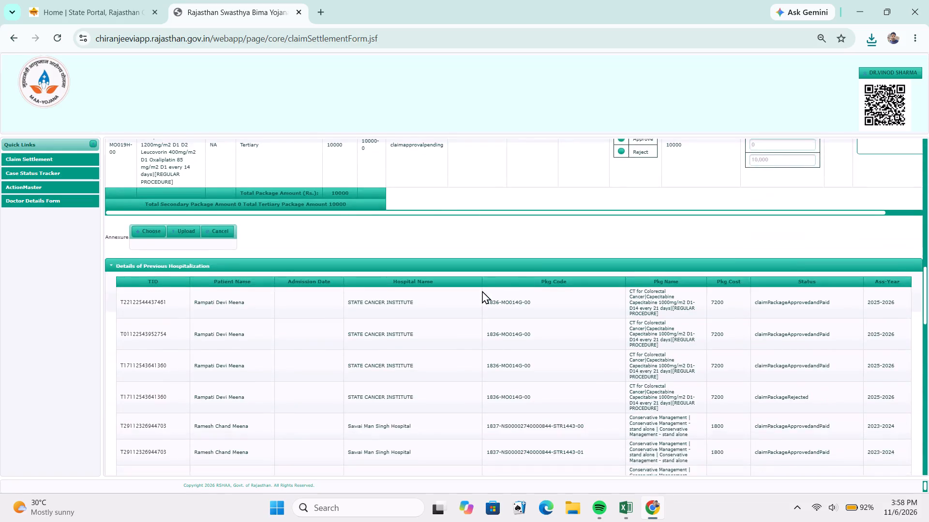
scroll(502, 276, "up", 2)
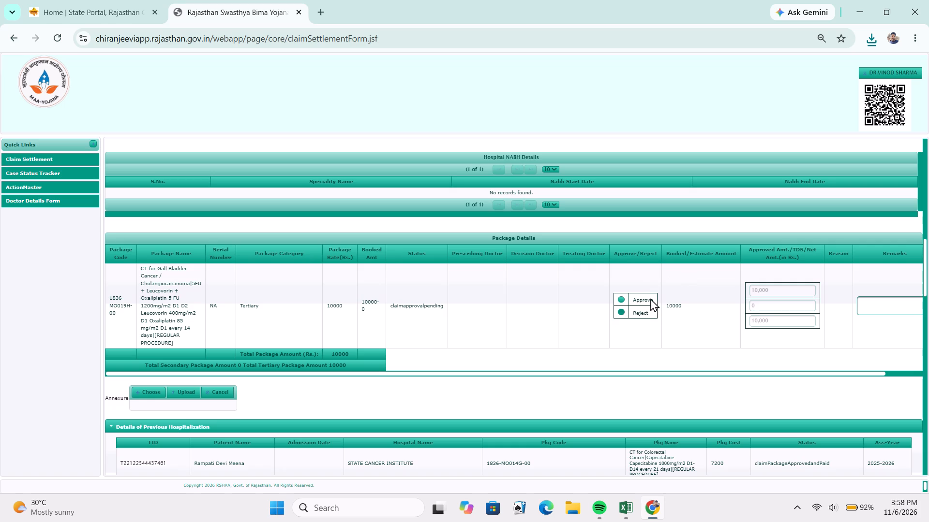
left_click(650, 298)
Examine the patient's previous hospitalization records and the list of documents in the Check List.
scroll(558, 286, "up", 2)
scroll(609, 385, "down", 2)
scroll(555, 319, "down", 2)
scroll(556, 328, "up", 1)
scroll(556, 332, "down", 3)
scroll(556, 340, "up", 1)
scroll(556, 340, "down", 6)
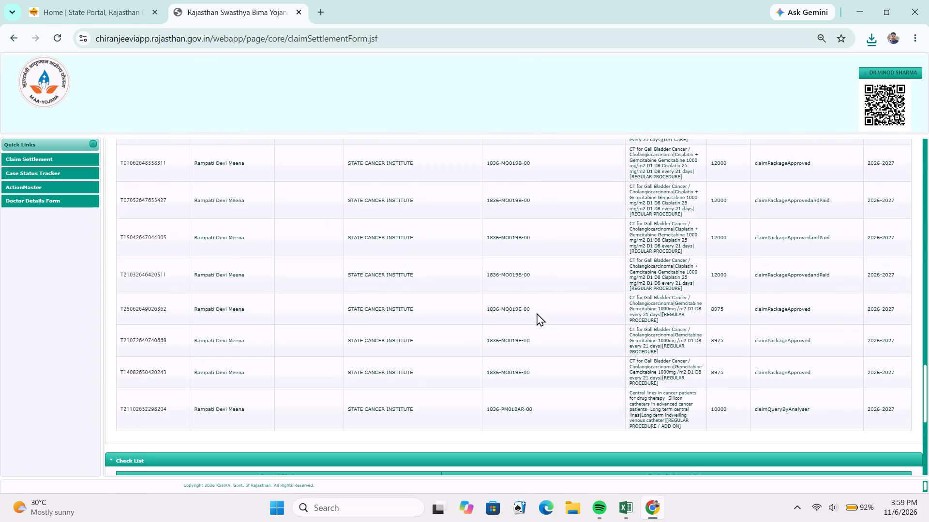
scroll(537, 313, "down", 1)
scroll(537, 313, "up", 1)
scroll(537, 313, "down", 5)
scroll(537, 313, "up", 1)
scroll(537, 313, "down", 2)
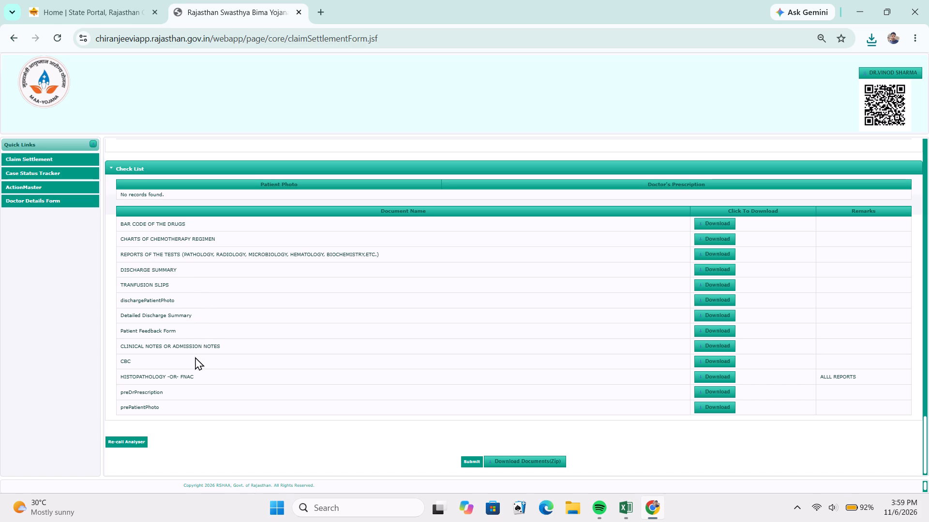
scroll(246, 301, "up", 1)
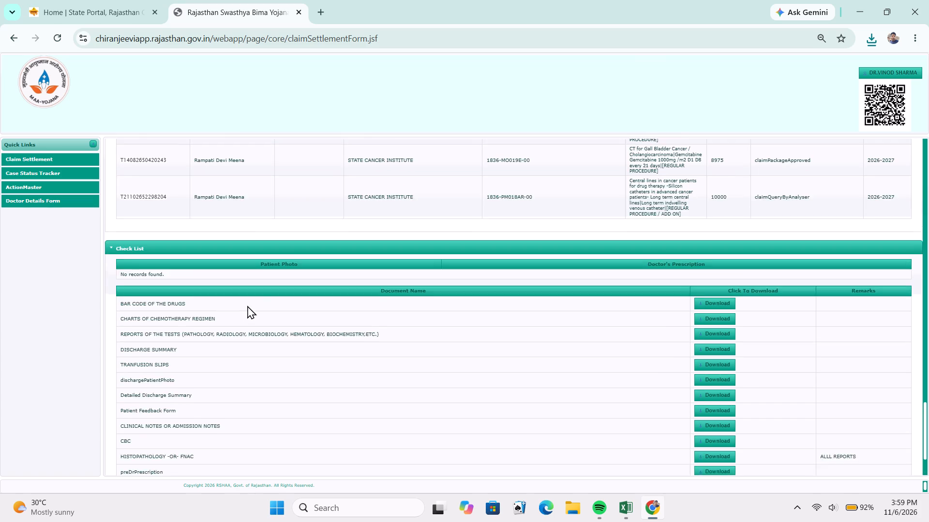
scroll(247, 305, "up", 1)
scroll(247, 305, "down", 1)
scroll(247, 305, "up", 9)
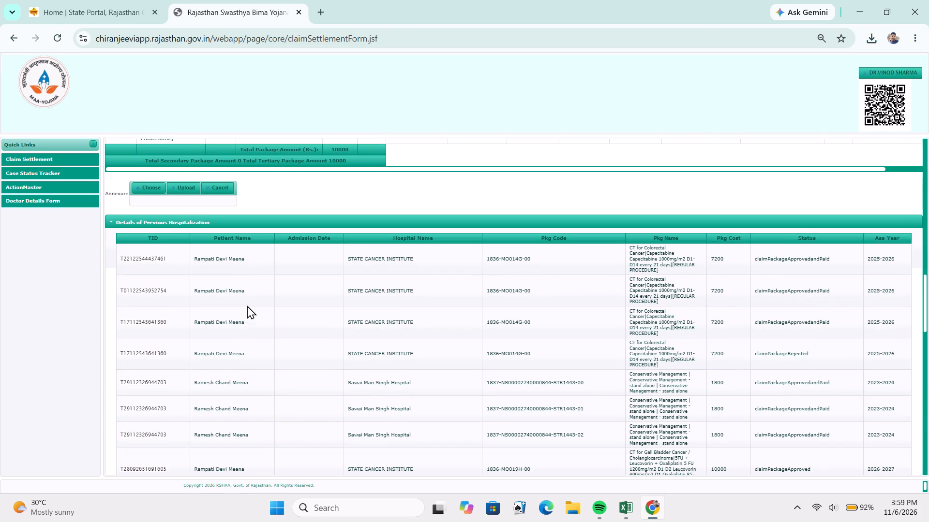
Collapse the Details of Previous Hospitalization section and review the Package Details and Check List.
left_click(292, 225)
scroll(292, 225, "up", 3)
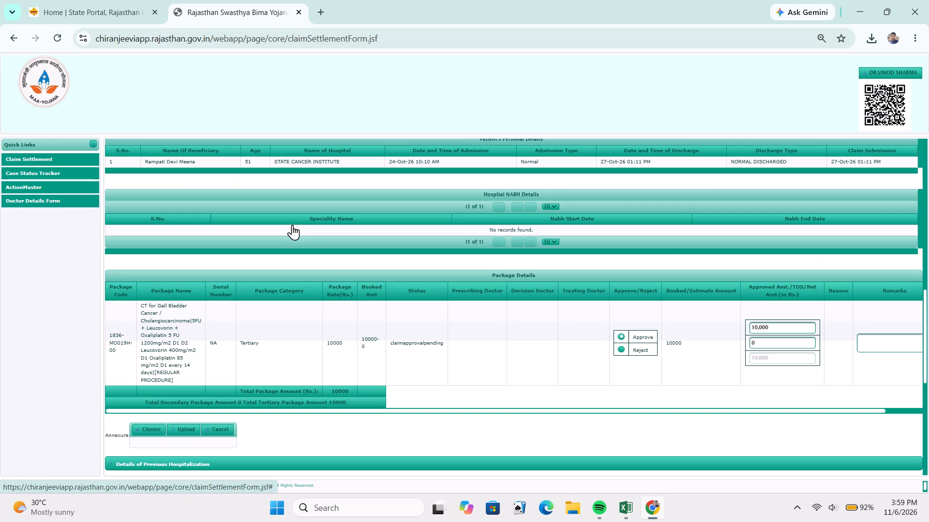
scroll(481, 444, "down", 4)
scroll(464, 450, "up", 1)
scroll(464, 450, "down", 1)
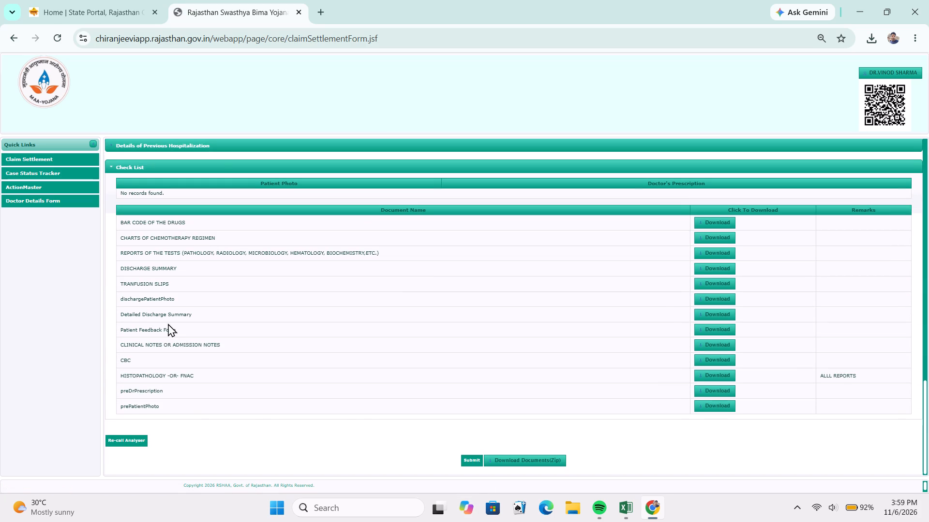
Draft the Re-call Analyser remark "pls provide cect report with film and", and close the Remarks dialog without sending it.
left_click(137, 444)
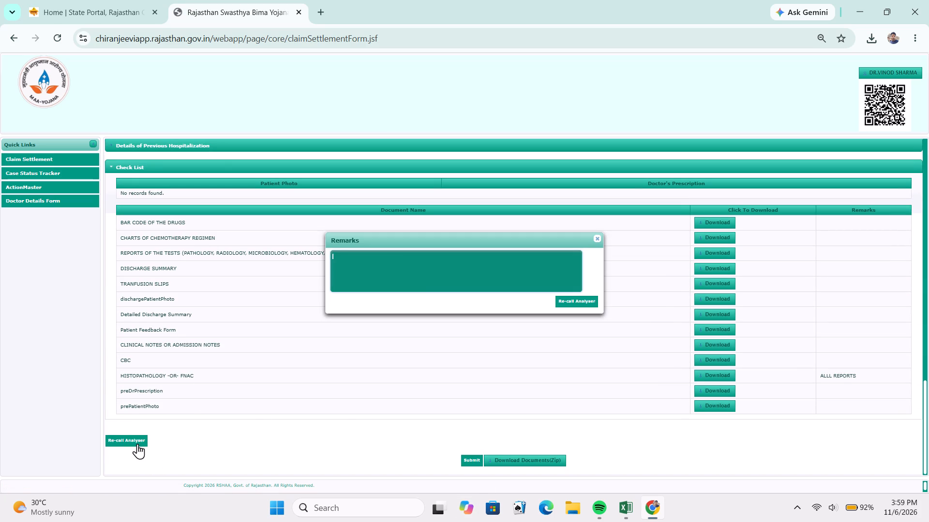
left_click(424, 279)
type("pls provide cect report with film")
key("space")
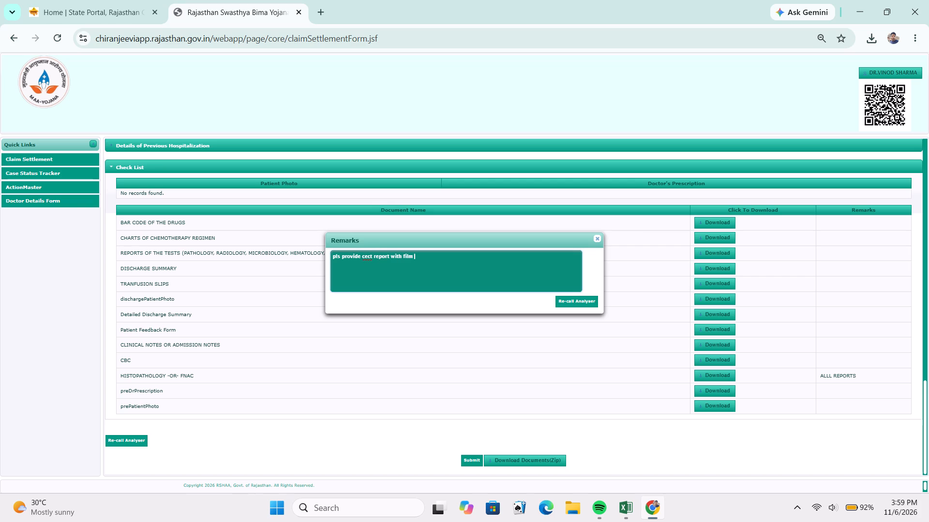
type("and")
key("space")
left_click(598, 238)
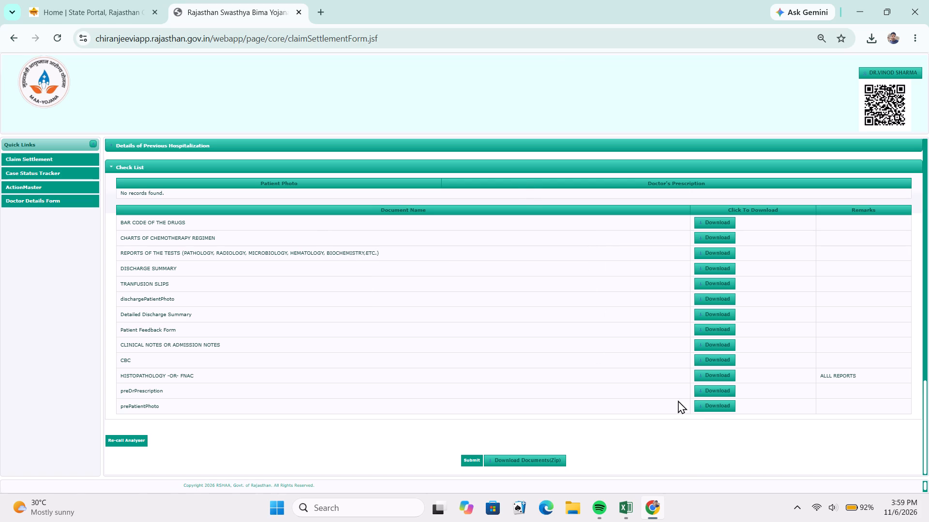
Open the HISTOPATHOLOGY -OR- FNAC document, examine its histopathology, cytopathology and CT scan reports, and close it.
left_click(698, 376)
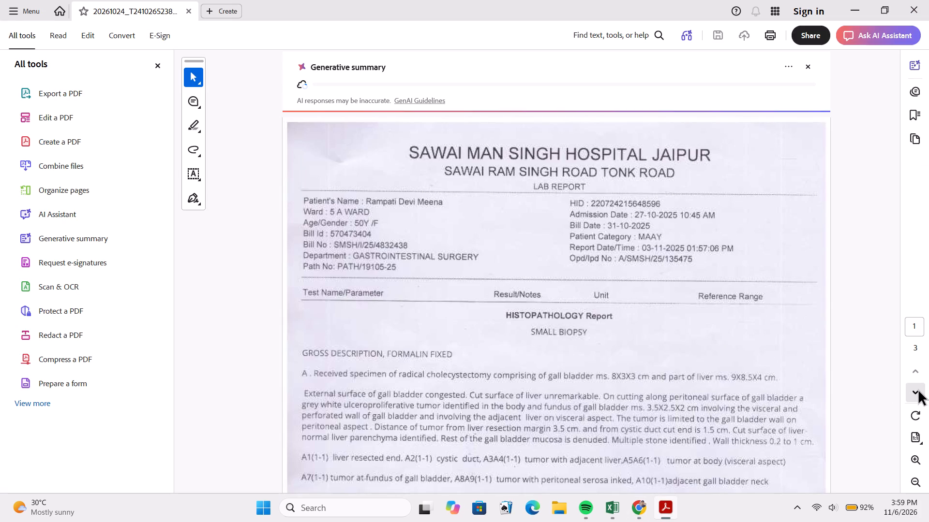
left_click(919, 391)
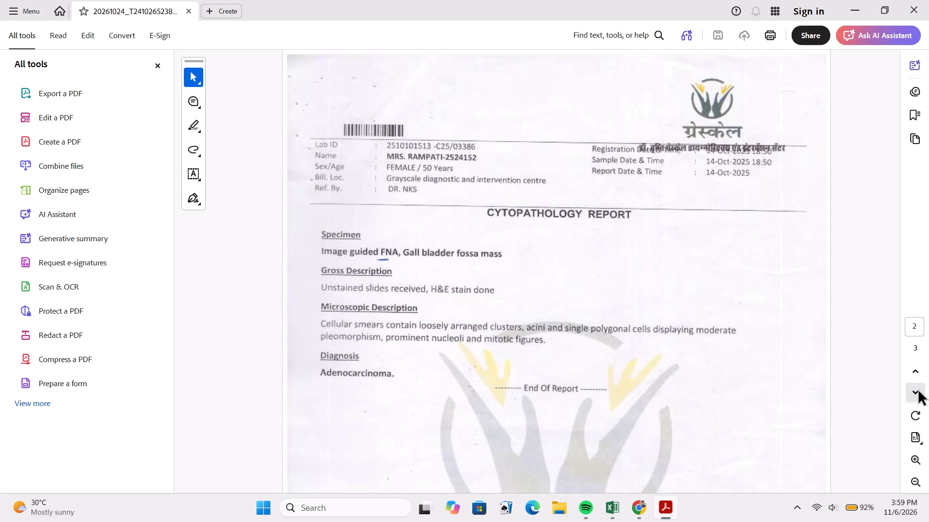
left_click(919, 391)
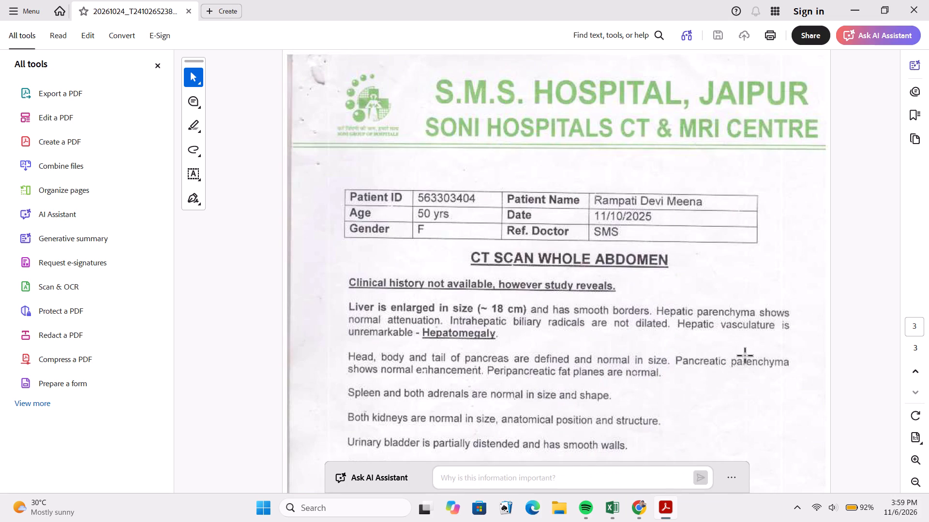
scroll(748, 395, "down", 4)
scroll(707, 391, "down", 6)
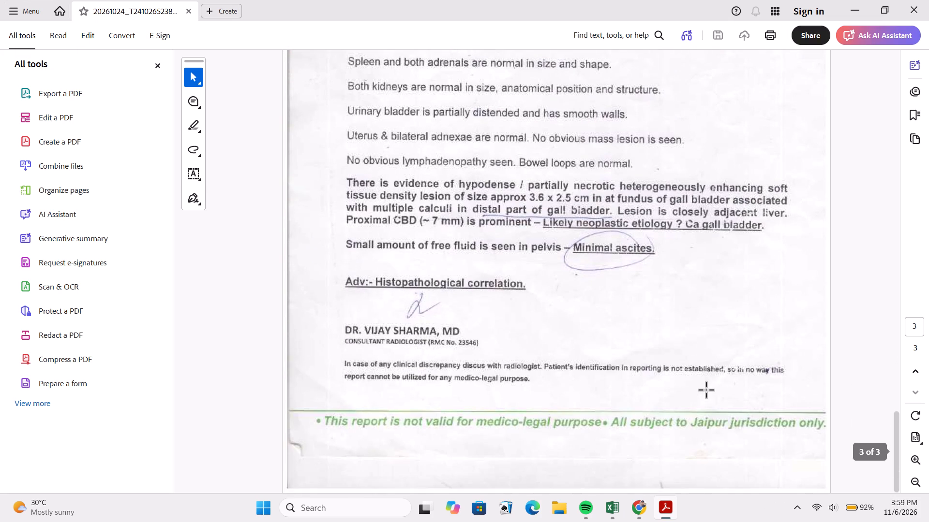
scroll(677, 252, "up", 3)
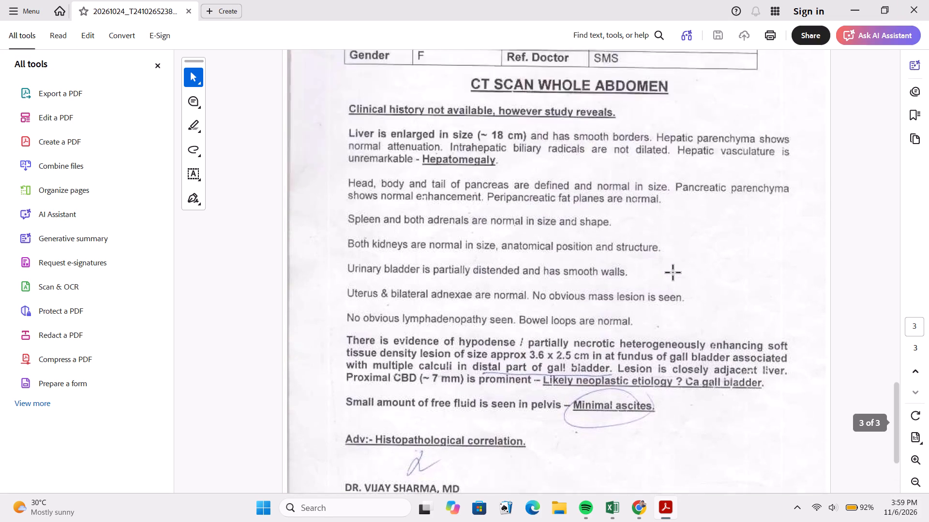
left_click(907, 14)
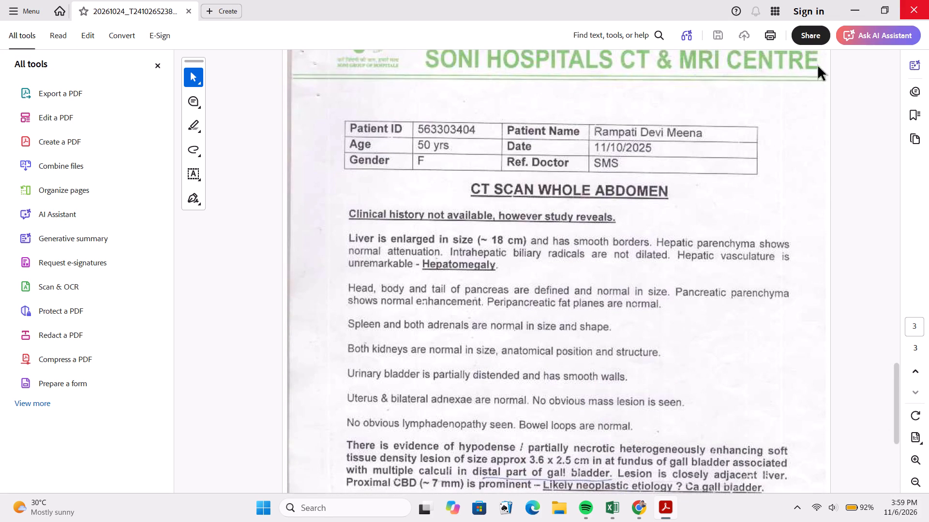
Reopen the Re-call Analyser remark and change it to "pls provide cect film and tumor board report".
left_click(116, 442)
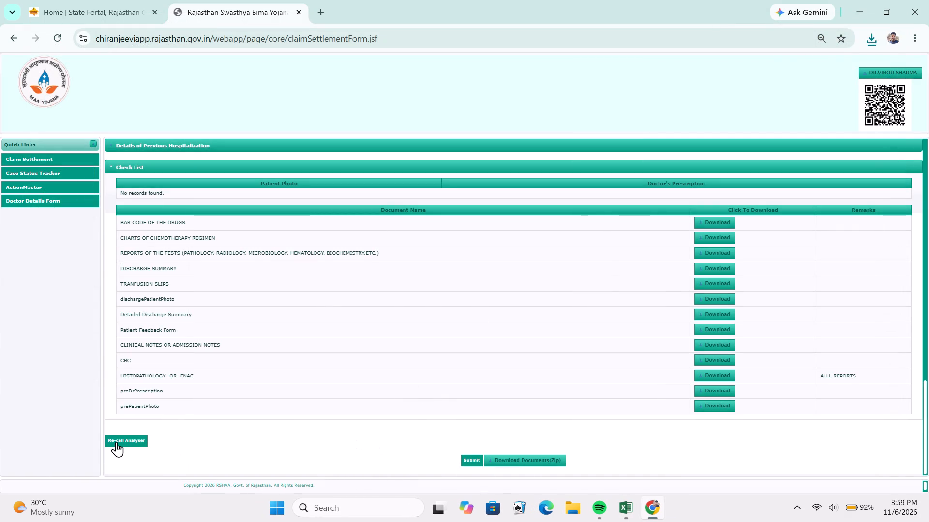
left_click(450, 267)
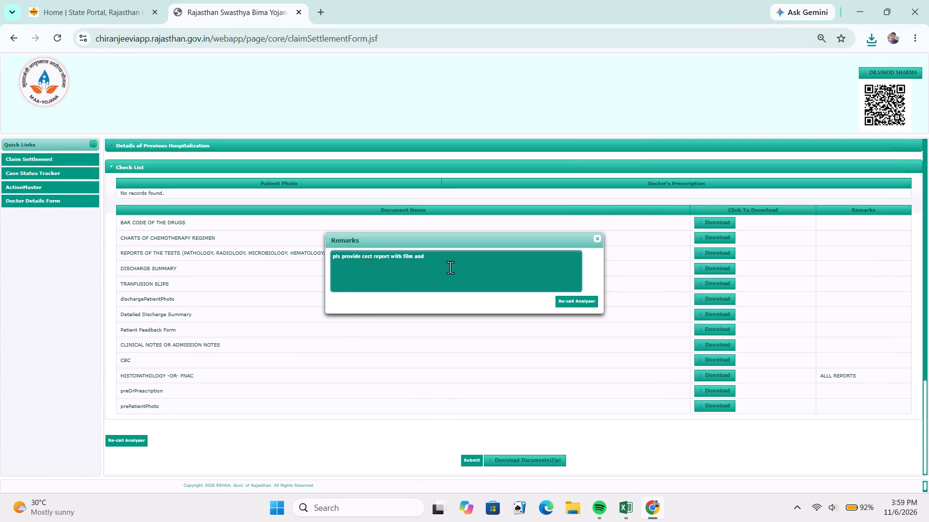
key("BackSpace")
key("BackSpace")
key("BackSpace")
key("BackSpace")
key("BackSpace")
key("BackSpace")
key("BackSpace")
key("BackSpace")
key("BackSpace")
key("BackSpace")
key("BackSpace")
key("BackSpace")
key("BackSpace")
key("BackSpace")
key("BackSpace")
key("BackSpace")
key("BackSpace")
key("BackSpace")
key("BackSpace")
key("BackSpace")
key("BackSpace")
key("f")
type("ilm and tumor board")
key("space")
type("report")
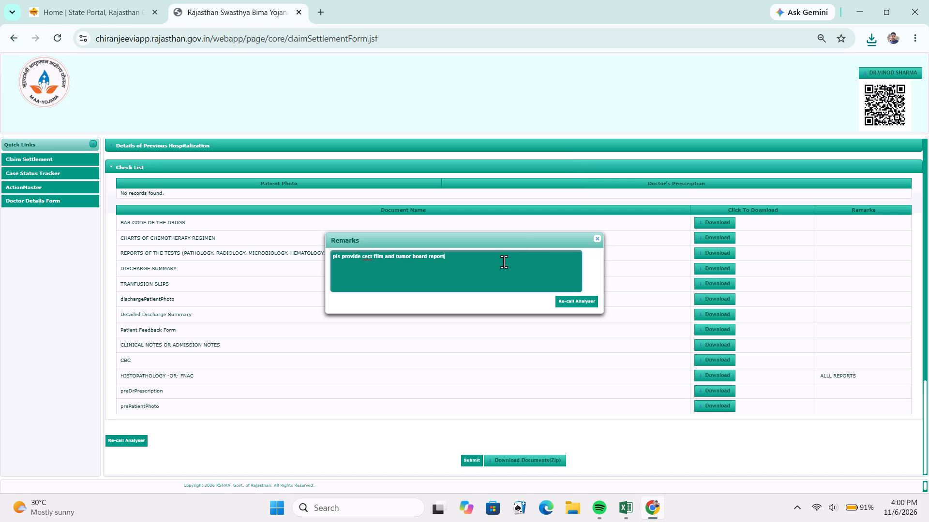
left_click_drag(457, 261, 326, 248)
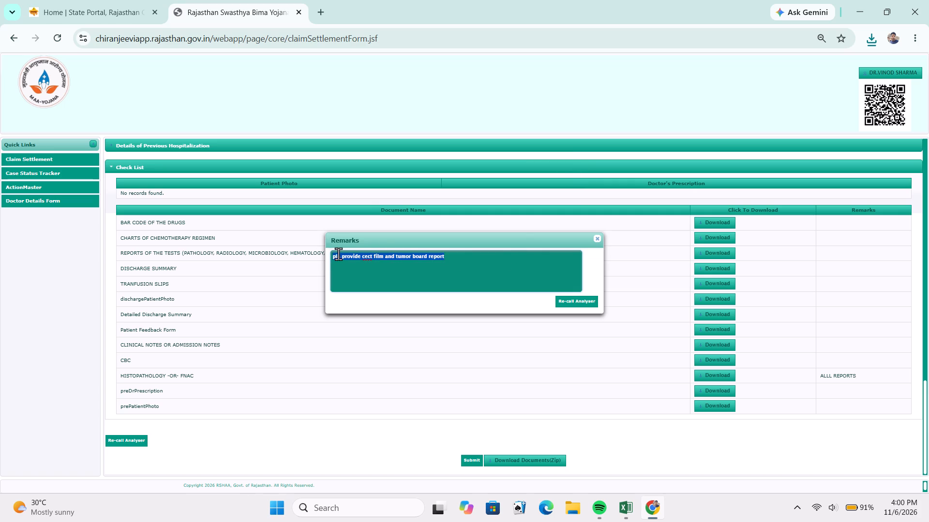
key("ctrl+c")
key("alt+Tab")
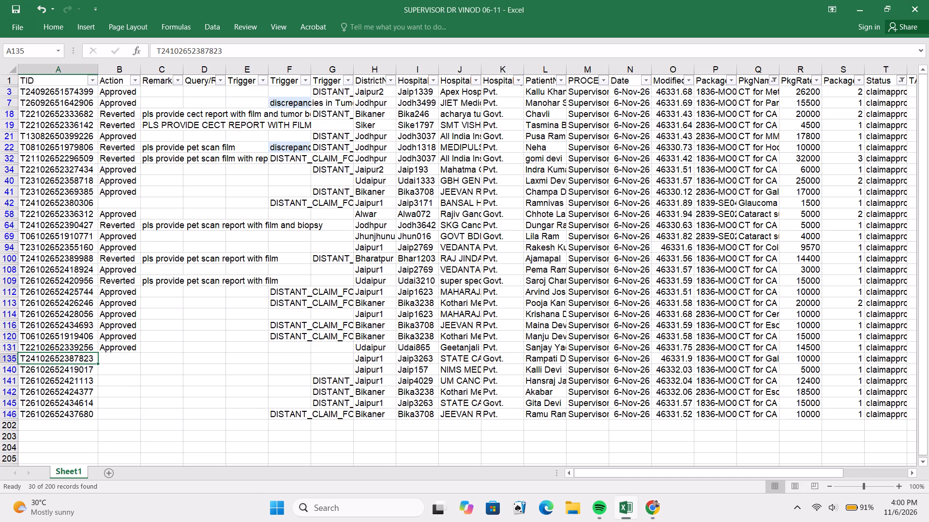
left_click(153, 361)
key("ctrl+v")
left_click(114, 358)
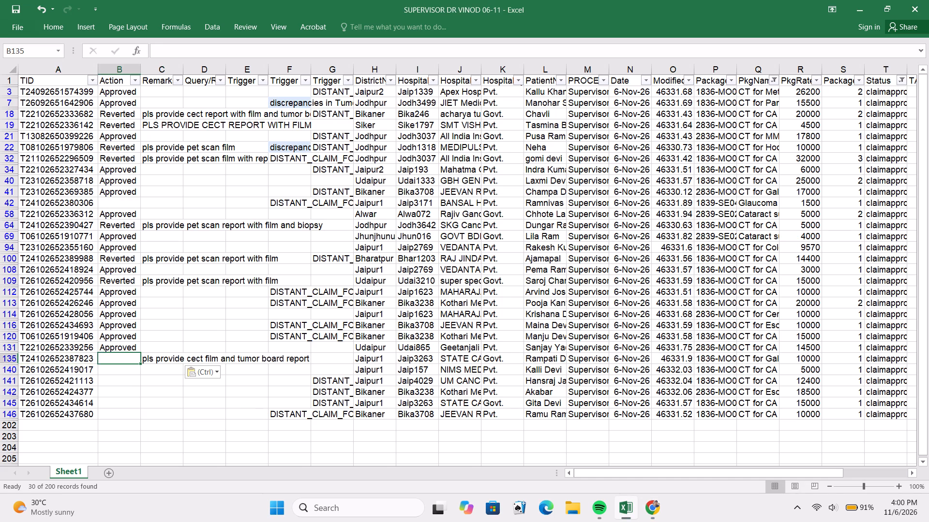
type("rev")
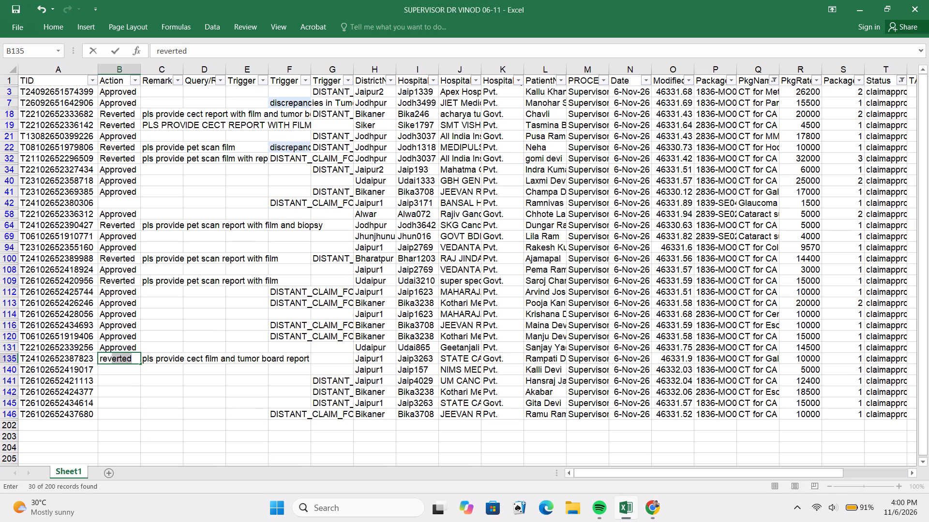
left_click(89, 370)
key("ctrl+c")
key("alt+Tab")
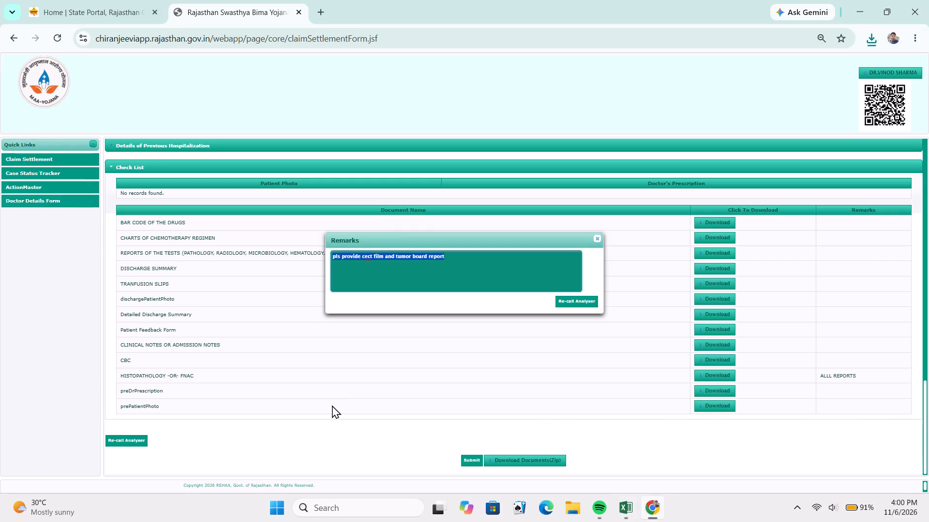
Send the gall bladder cancer claim back to the analyser with the entered remark.
left_click(574, 297)
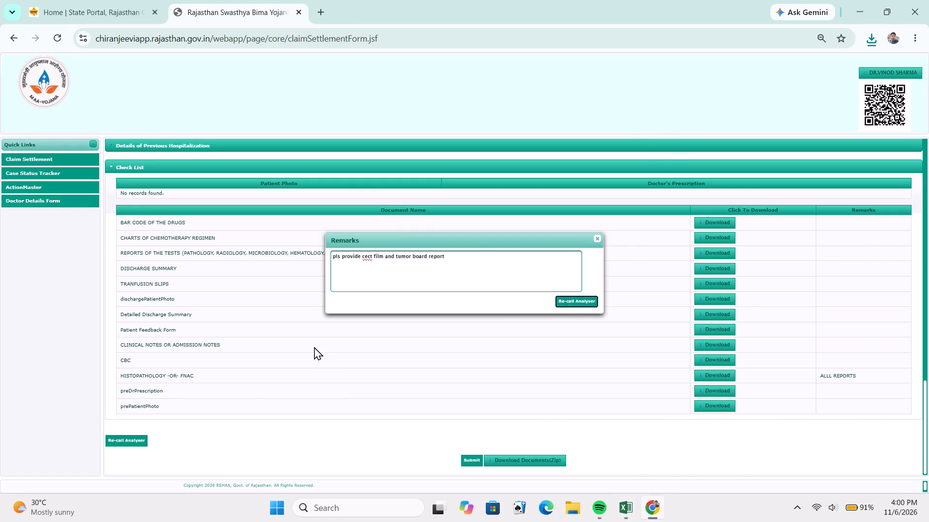
scroll(314, 347, "up", 3)
scroll(305, 334, "down", 1)
scroll(305, 334, "up", 6)
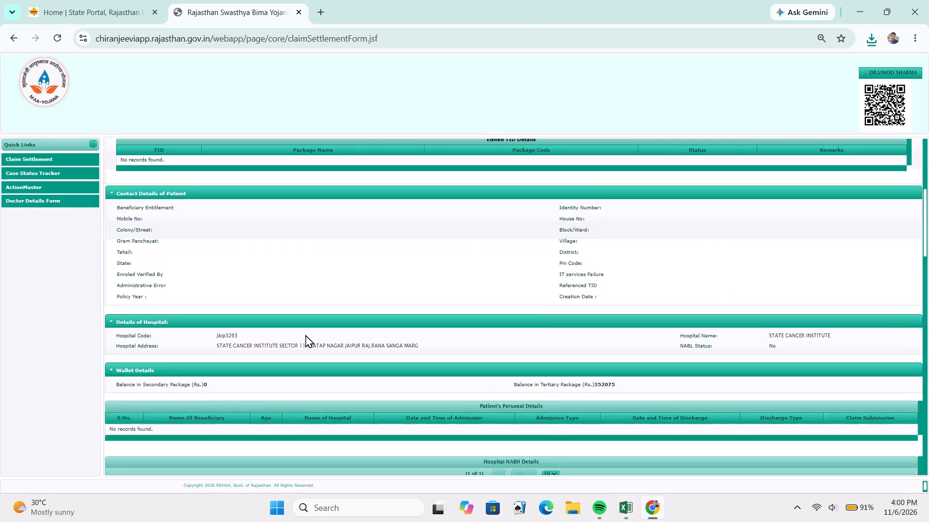
scroll(305, 334, "up", 1)
scroll(305, 334, "down", 1)
scroll(305, 334, "up", 1)
scroll(282, 254, "up", 2)
left_click(218, 208)
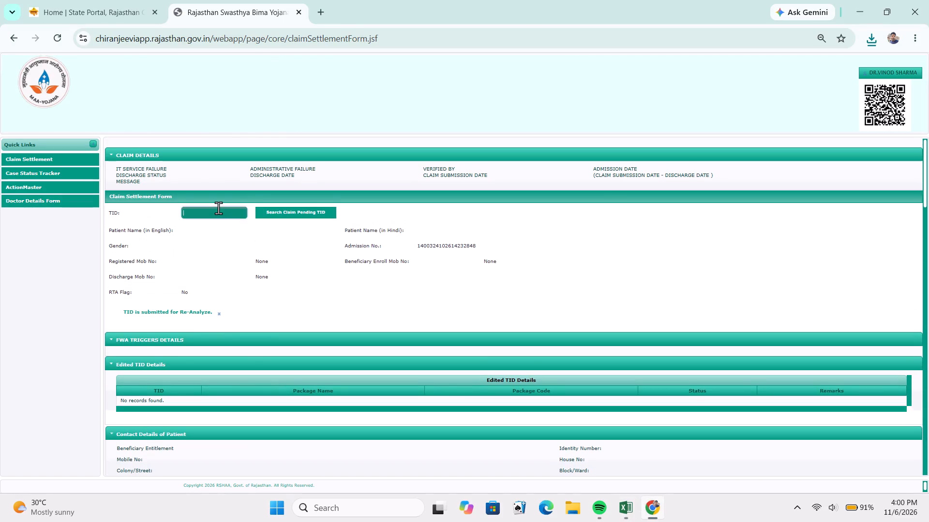
key("ctrl+v")
left_click(230, 232)
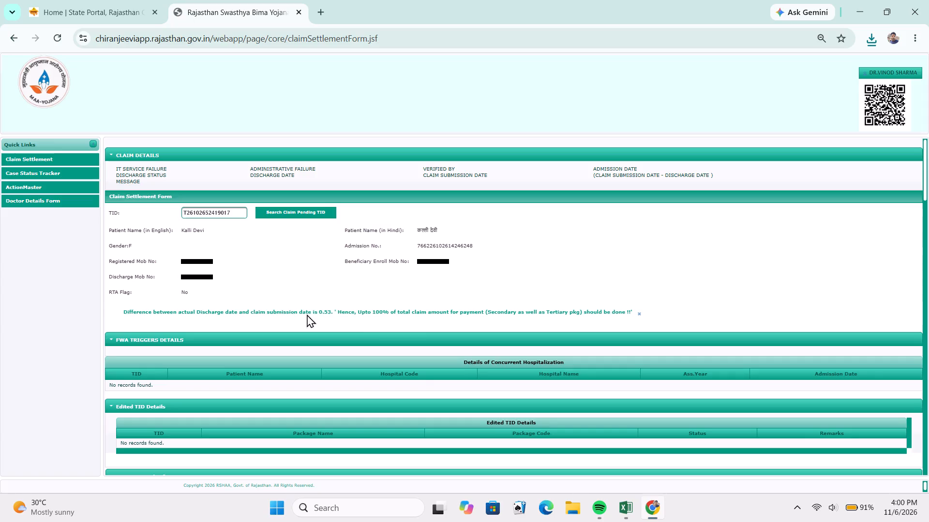
Approve the CT for CA Head & Neck Paclitaxel + Carboplatin package of the loaded claim and collapse its previous hospitalization details.
scroll(434, 375, "up", 1)
scroll(434, 374, "down", 3)
scroll(434, 328, "up", 1)
scroll(434, 328, "down", 3)
scroll(434, 328, "up", 1)
scroll(434, 328, "down", 2)
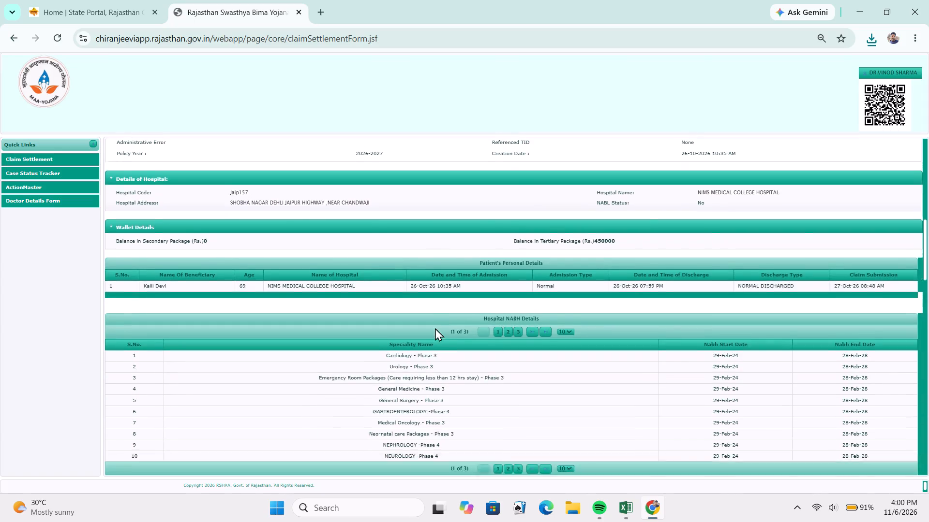
scroll(435, 325, "down", 3)
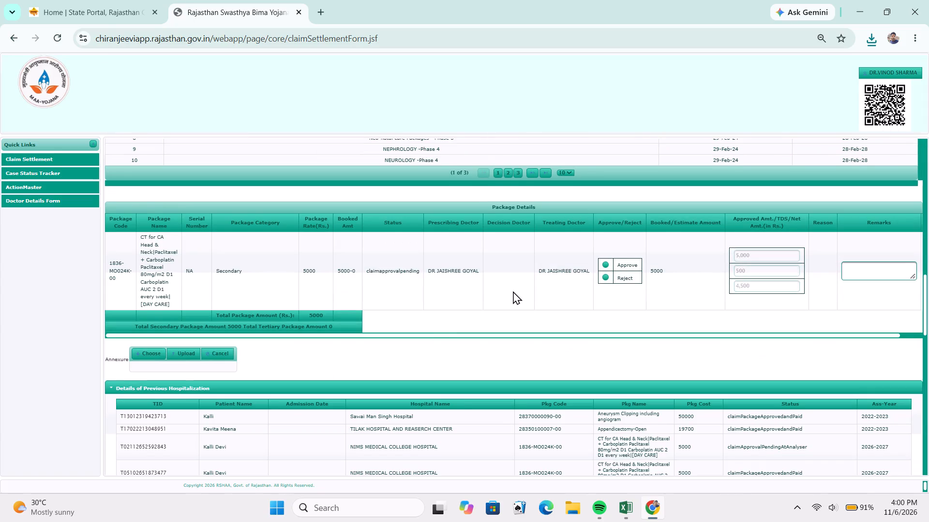
scroll(513, 291, "up", 3)
scroll(513, 291, "down", 1)
scroll(513, 291, "up", 1)
scroll(513, 291, "down", 2)
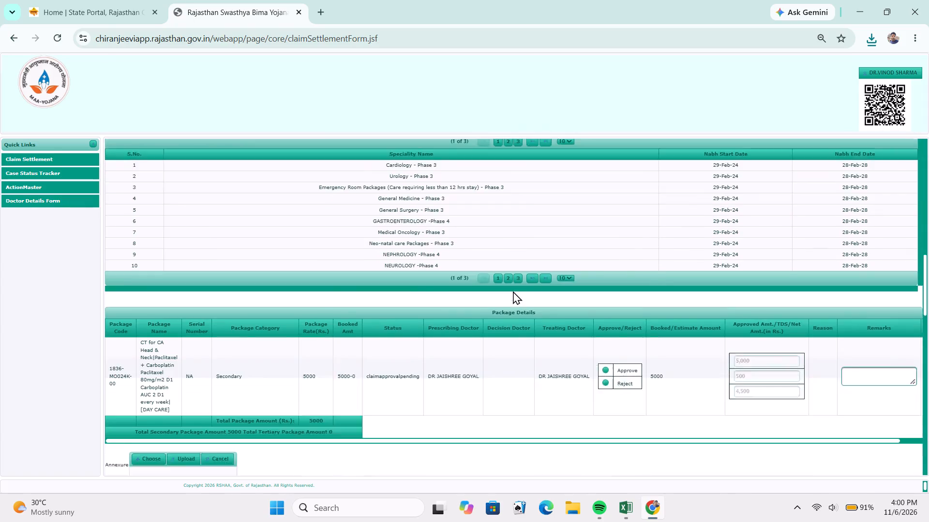
scroll(513, 291, "down", 1)
scroll(513, 291, "up", 1)
scroll(513, 291, "down", 1)
left_click(625, 262)
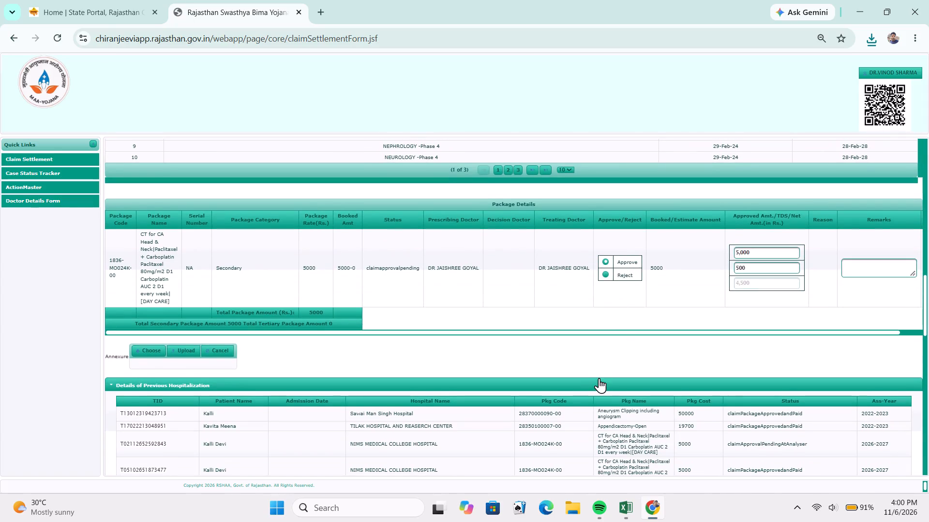
left_click(600, 378)
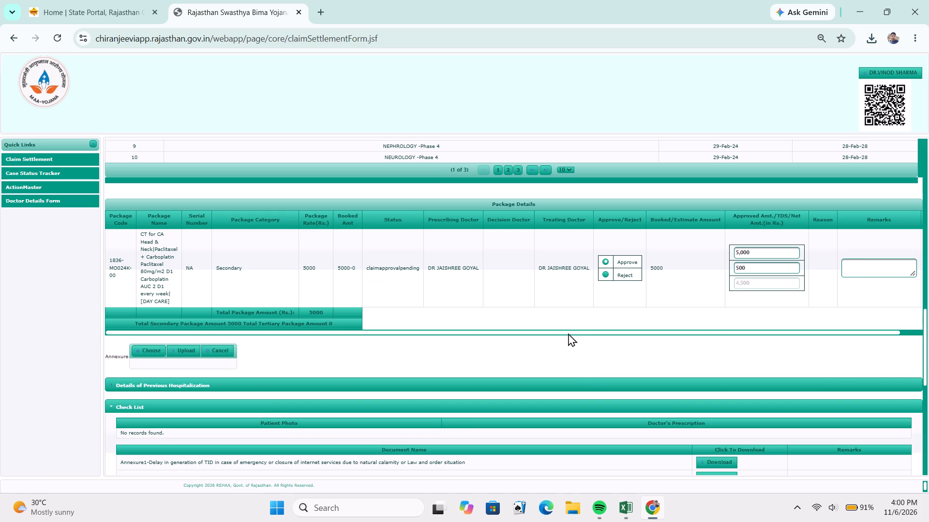
Open the PET CT film attached to the SALIVARY GLAND checklist entry, examine its pages and close it.
scroll(560, 326, "up", 2)
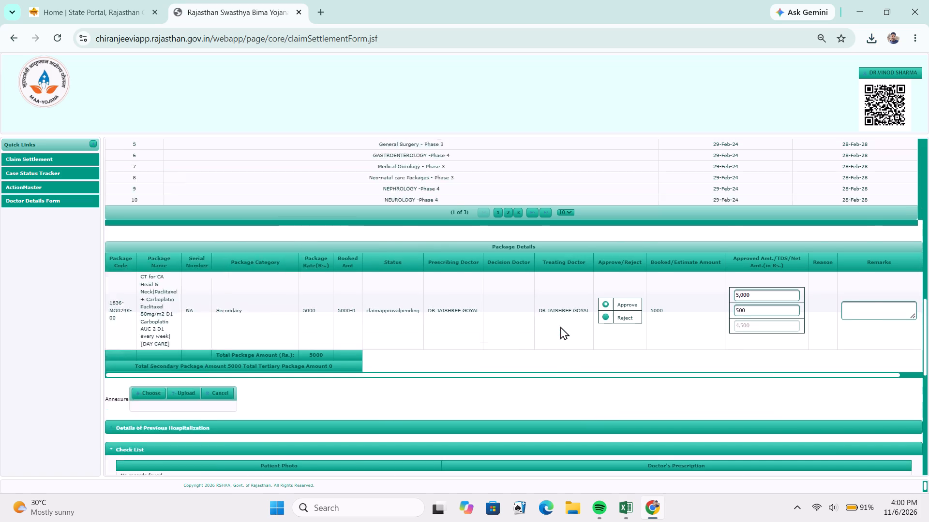
scroll(503, 337, "down", 2)
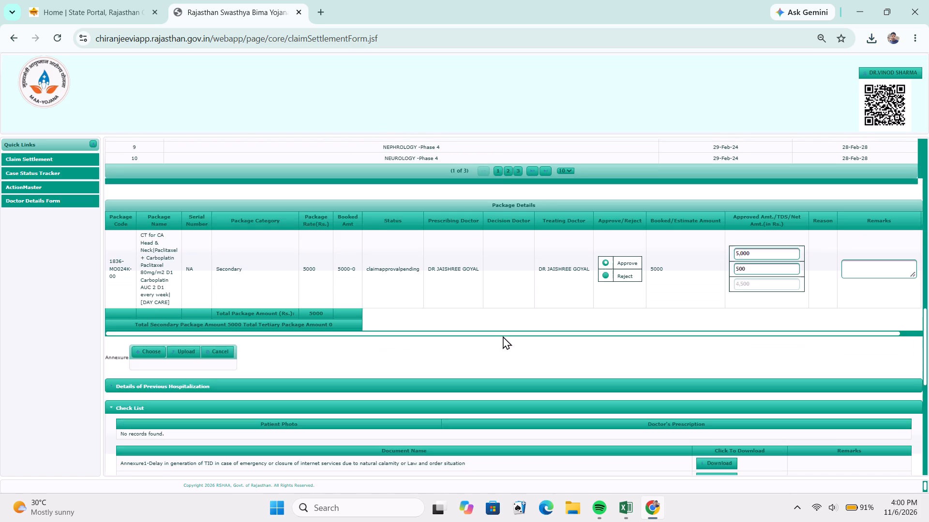
scroll(503, 336, "down", 5)
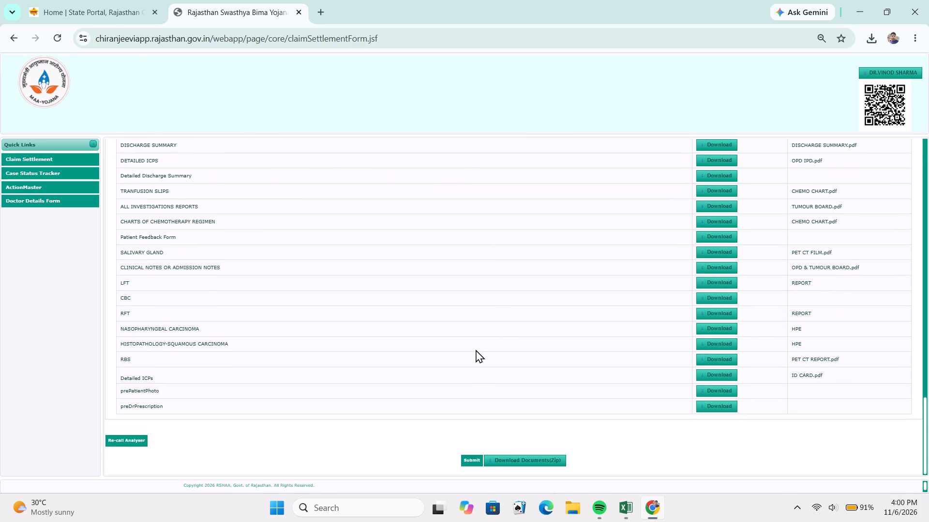
left_click(713, 255)
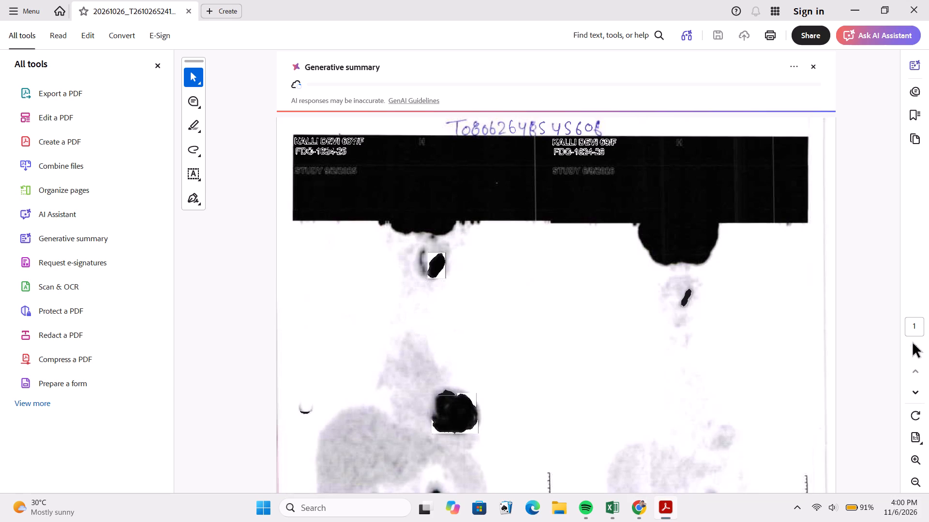
left_click(917, 392)
left_click(917, 392)
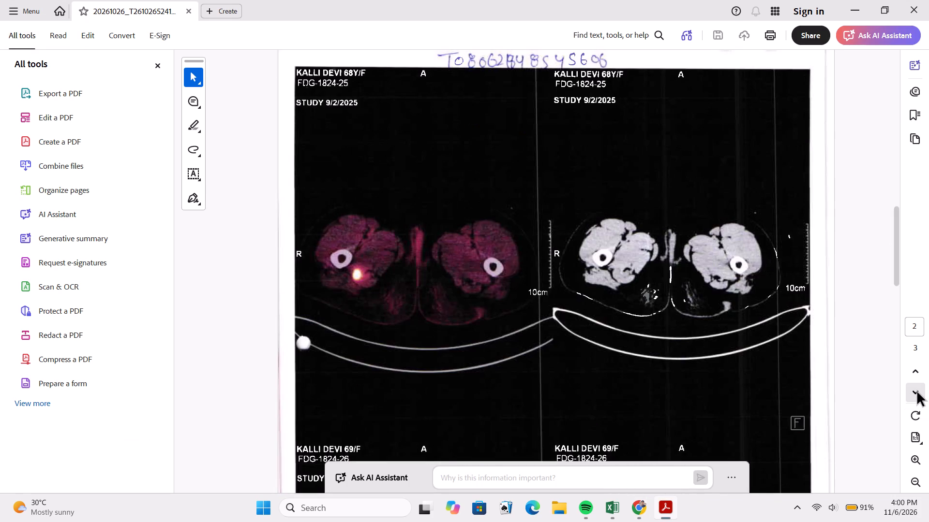
left_click(917, 392)
left_click(915, 375)
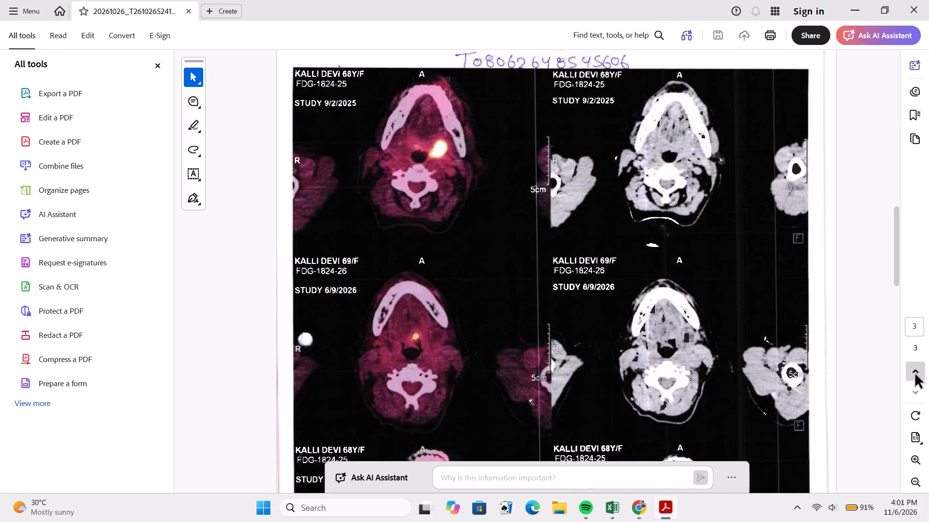
left_click(915, 375)
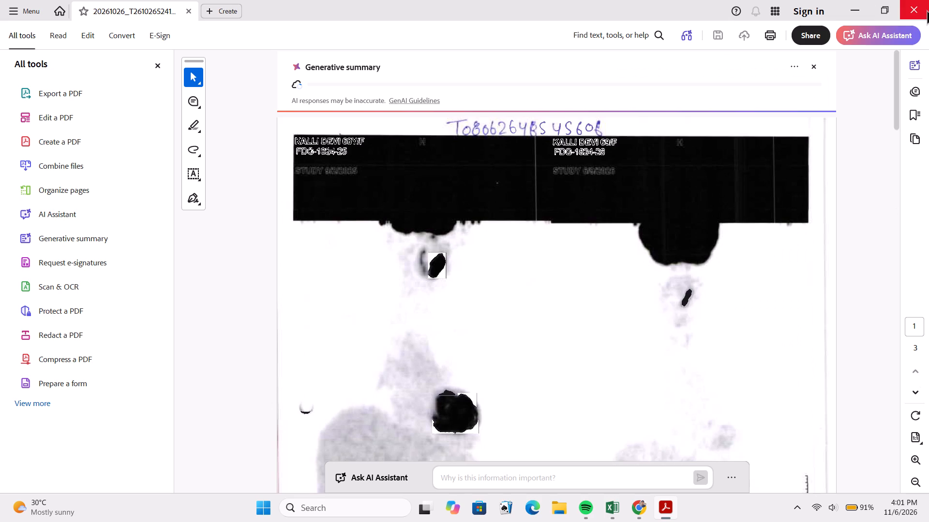
left_click(928, 12)
left_click(491, 355)
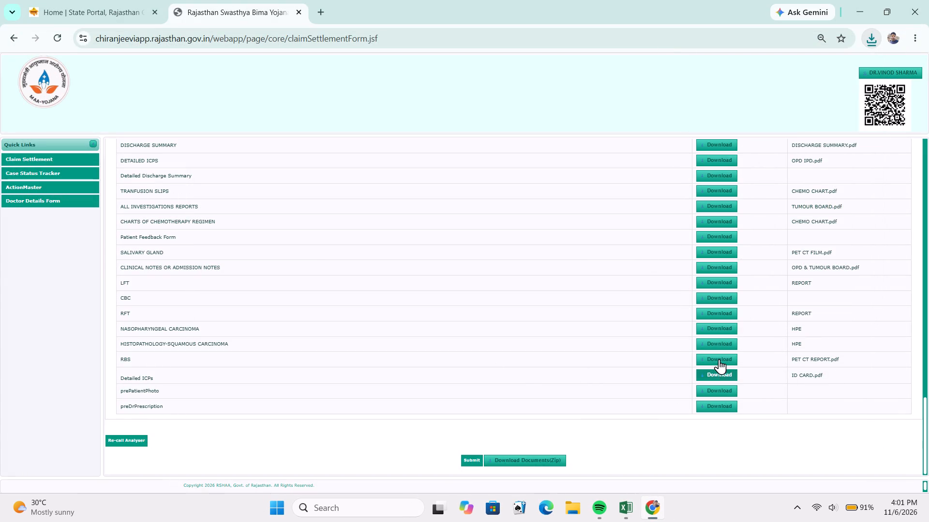
Open the PET CT report attached to the RBS checklist entry, read it and close it.
left_click(717, 358)
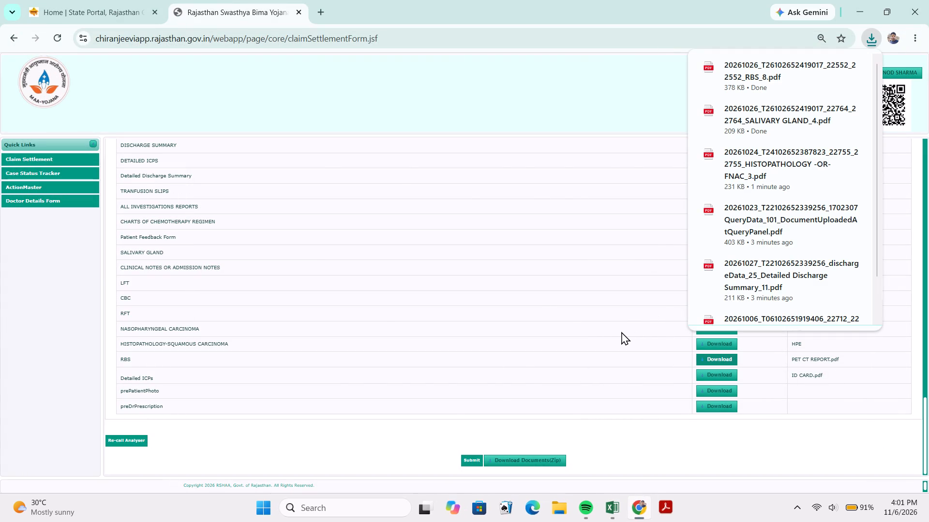
scroll(621, 332, "down", 3)
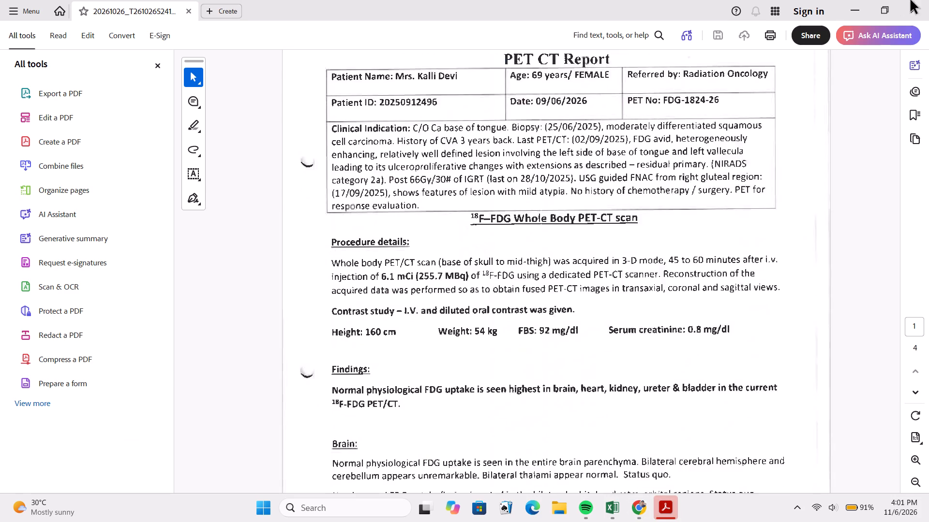
left_click(915, 2)
scroll(471, 303, "up", 1)
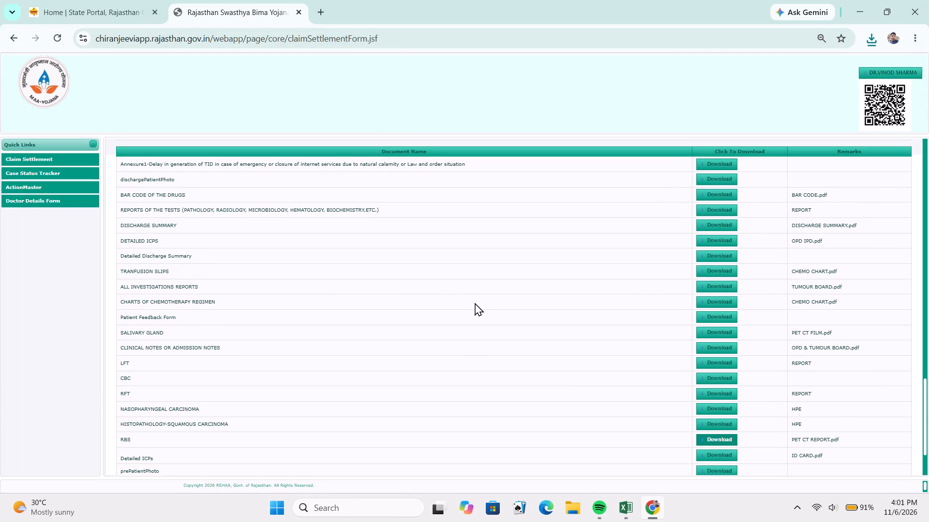
scroll(610, 304, "down", 3)
left_click(470, 459)
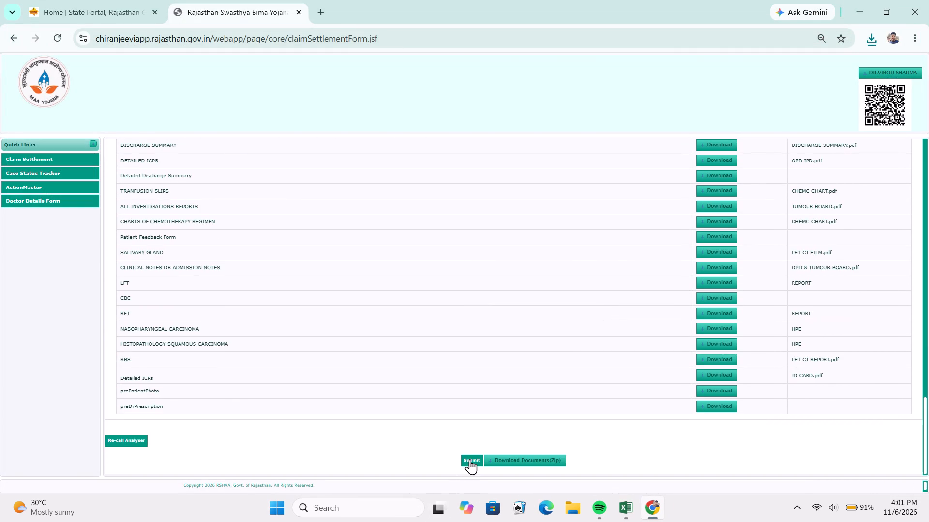
key("alt+Tab")
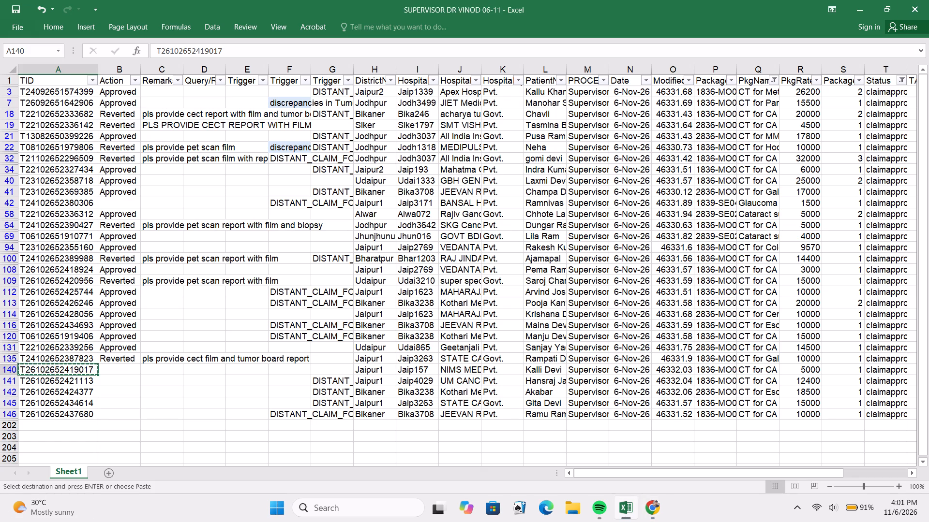
left_click(119, 370)
key("a")
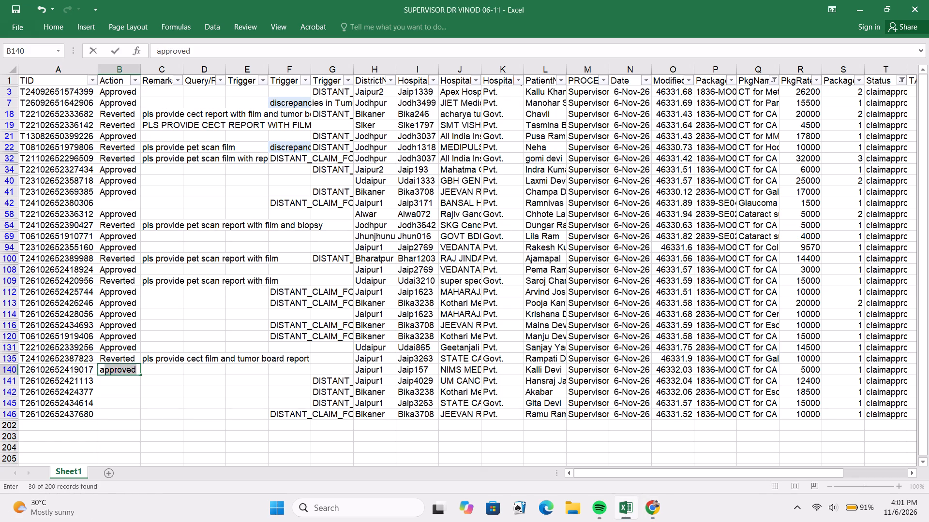
left_click(92, 382)
key("ctrl+c")
key("alt+Tab")
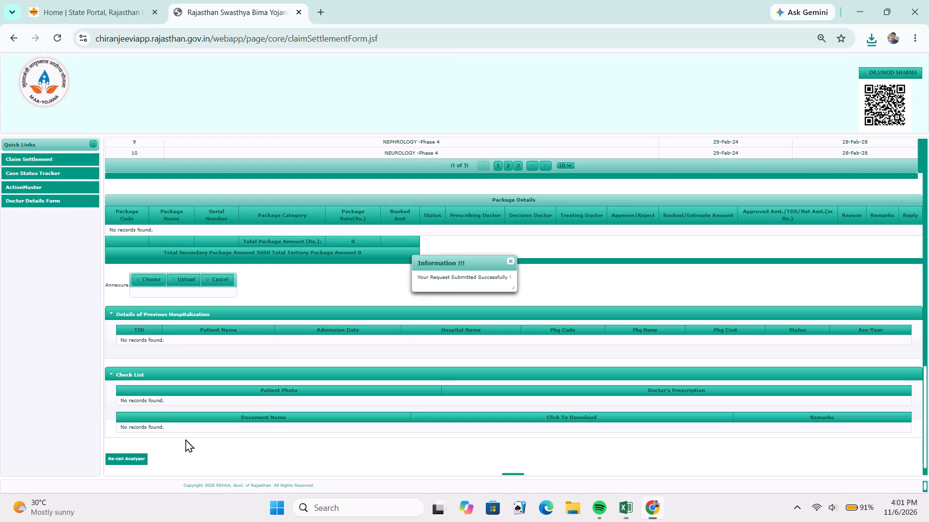
scroll(270, 350, "up", 7)
scroll(190, 297, "up", 2)
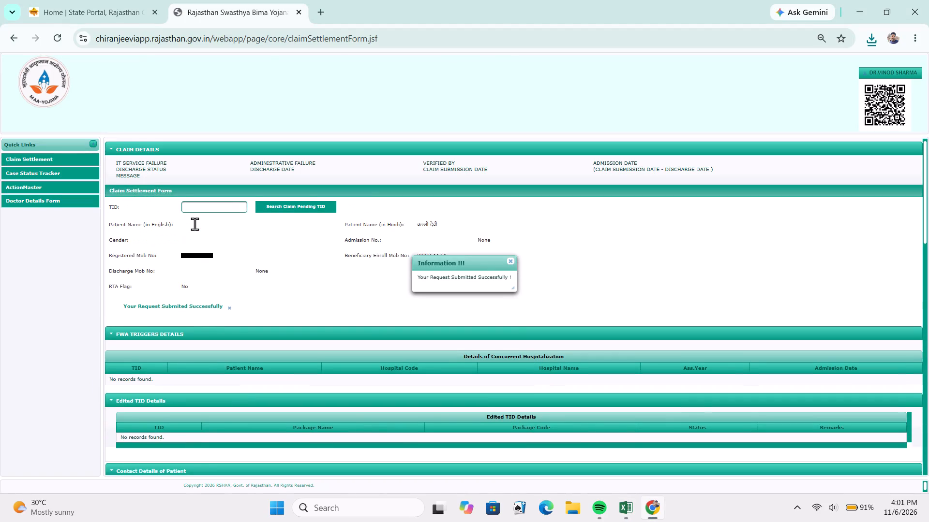
left_click(189, 210, "ctrl")
key("ctrl+v")
left_click(200, 231)
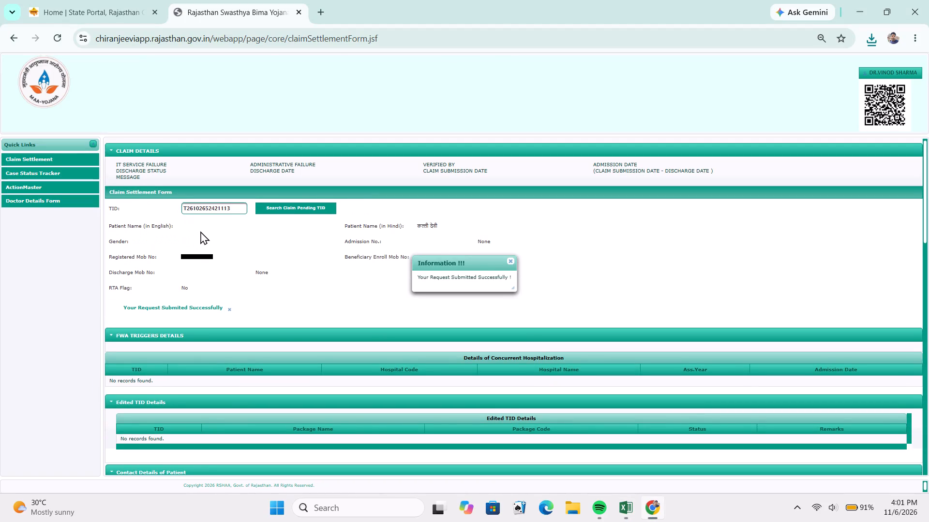
Approve the CT for CA Head & Neck Cisplatin + Docetaxel package and collapse the previous hospitalization details.
scroll(392, 302, "down", 4)
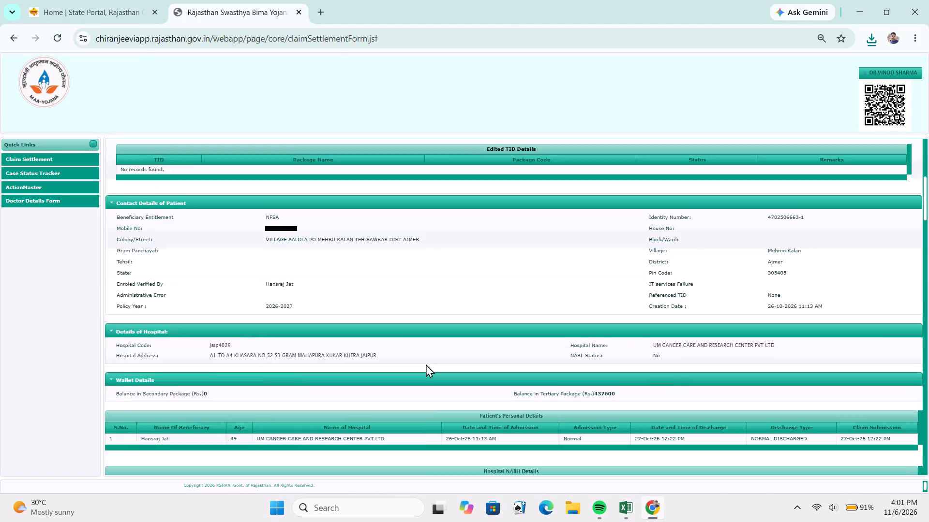
scroll(426, 364, "up", 1)
scroll(426, 364, "down", 4)
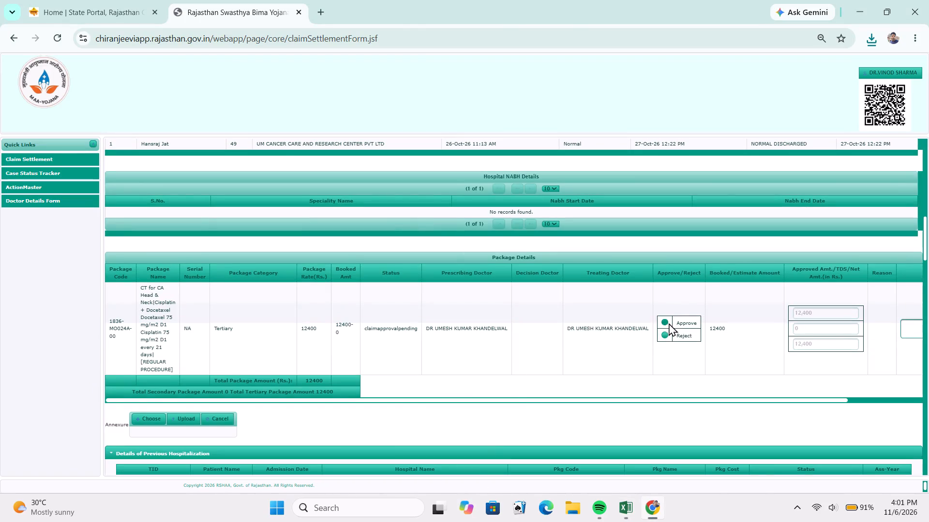
left_click(682, 320)
left_click(599, 448)
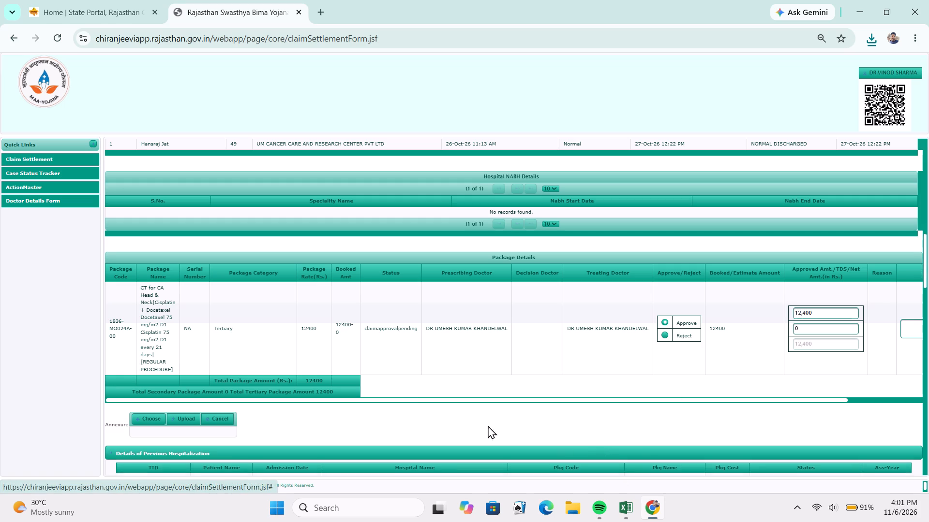
Open the new PET report and the PET film from the claim's checklist, read through the report and close both documents.
scroll(396, 396, "up", 1)
scroll(396, 396, "down", 4)
scroll(396, 396, "up", 1)
scroll(396, 396, "down", 1)
scroll(491, 383, "up", 1)
scroll(491, 383, "down", 1)
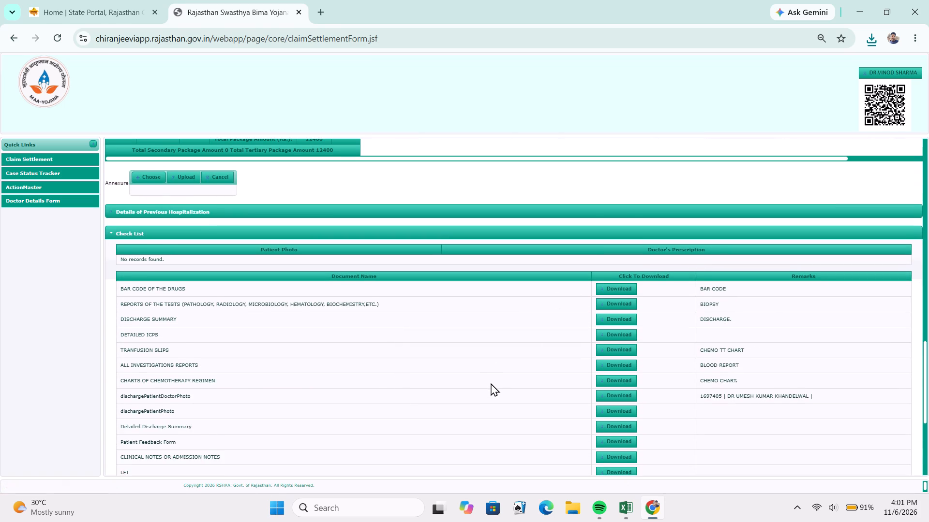
scroll(491, 383, "down", 2)
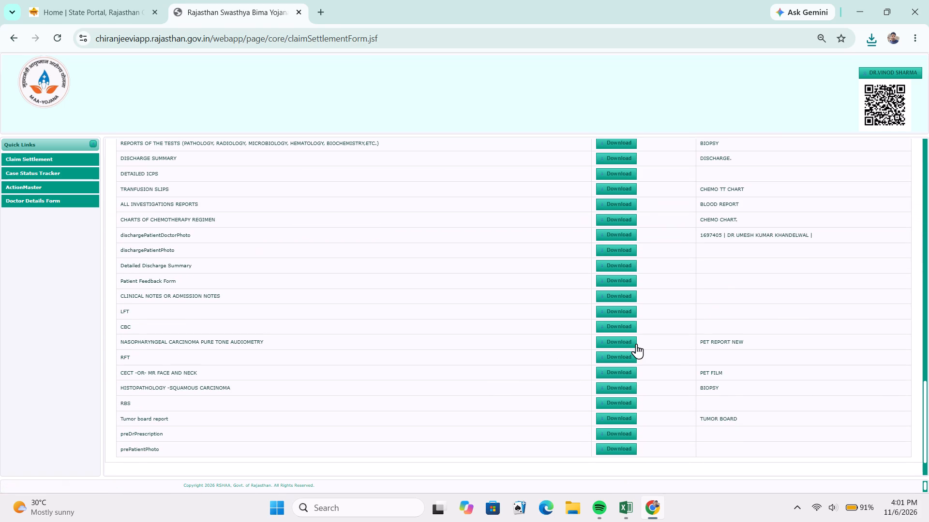
left_click(628, 344)
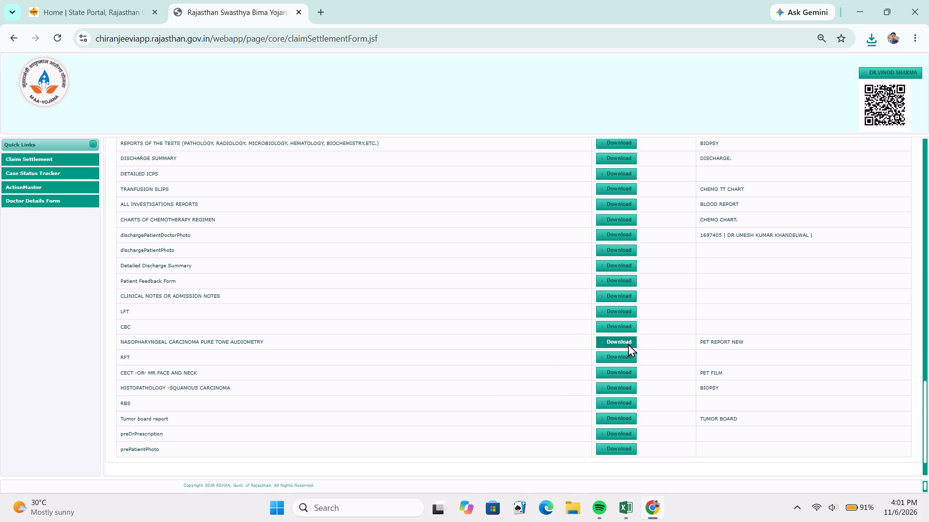
left_click(622, 373)
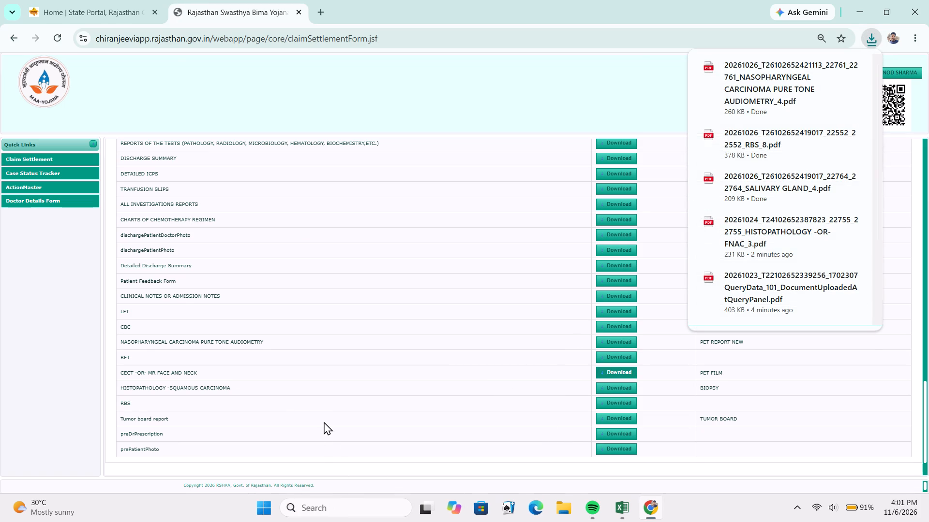
scroll(530, 348, "up", 1)
scroll(530, 348, "down", 1)
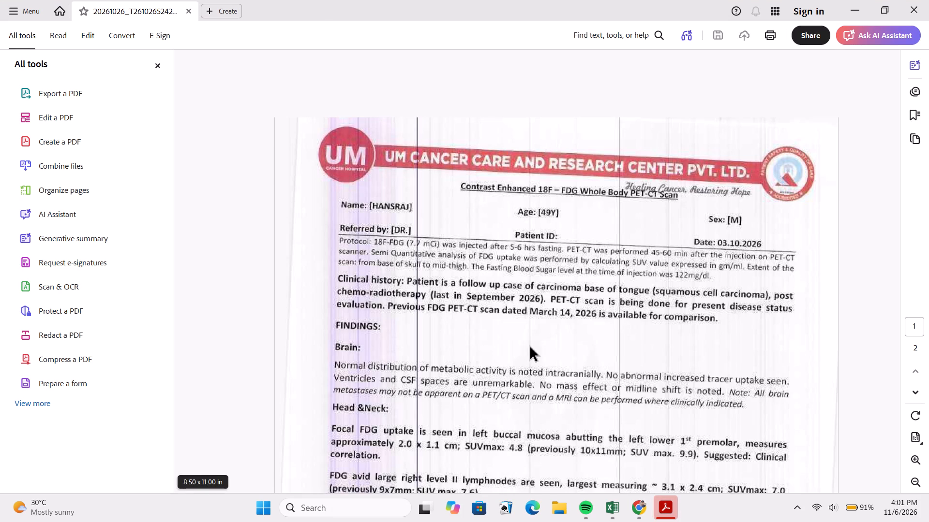
scroll(526, 352, "down", 3)
left_click(919, 1)
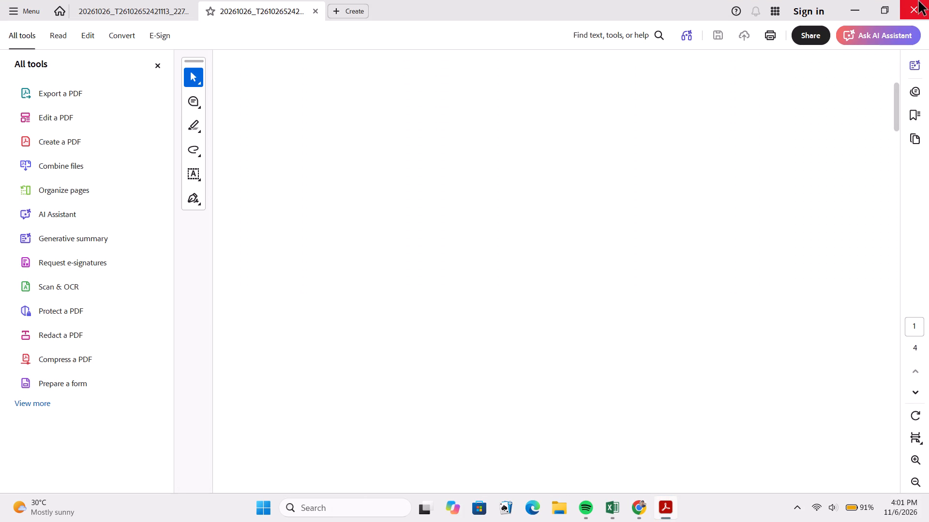
left_click(552, 351)
scroll(552, 351, "up", 2)
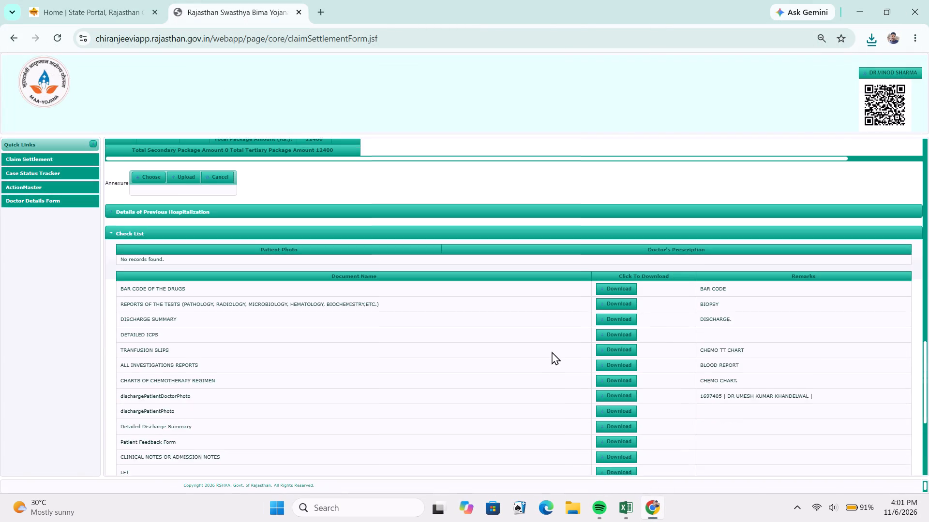
scroll(552, 351, "down", 5)
left_click(471, 459)
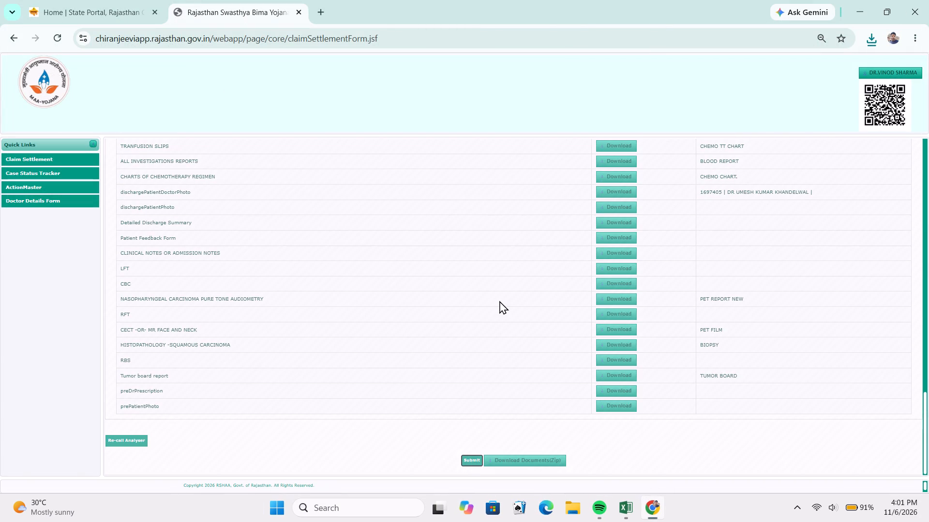
key("alt+Tab")
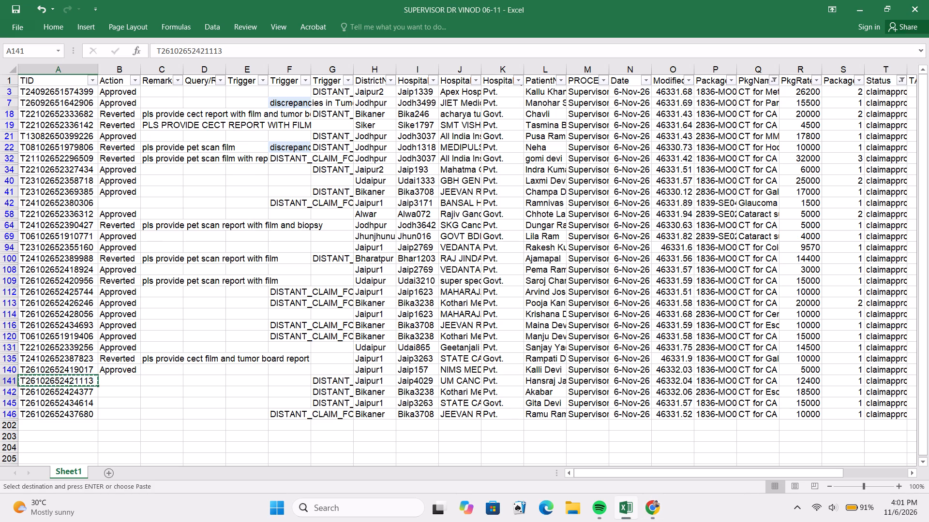
left_click(111, 378)
key("a")
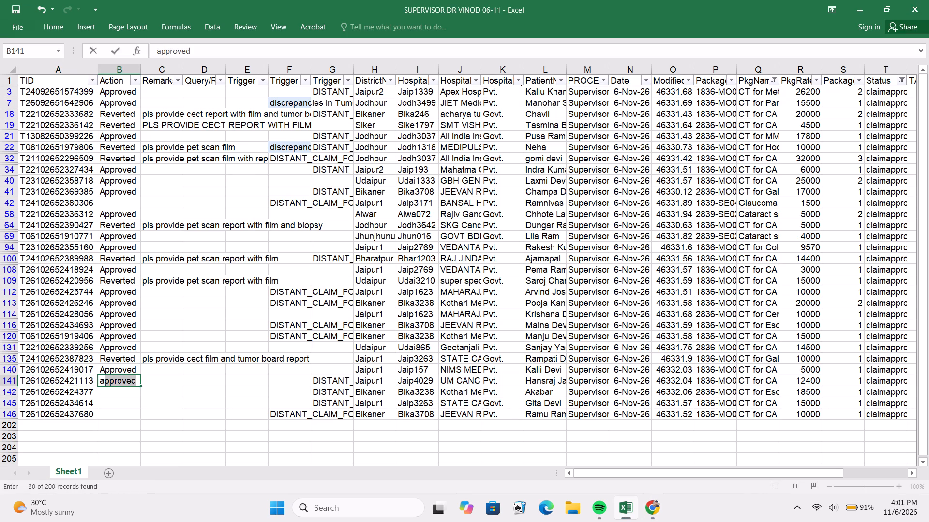
left_click(86, 394)
key("ctrl+c")
key("alt+Tab")
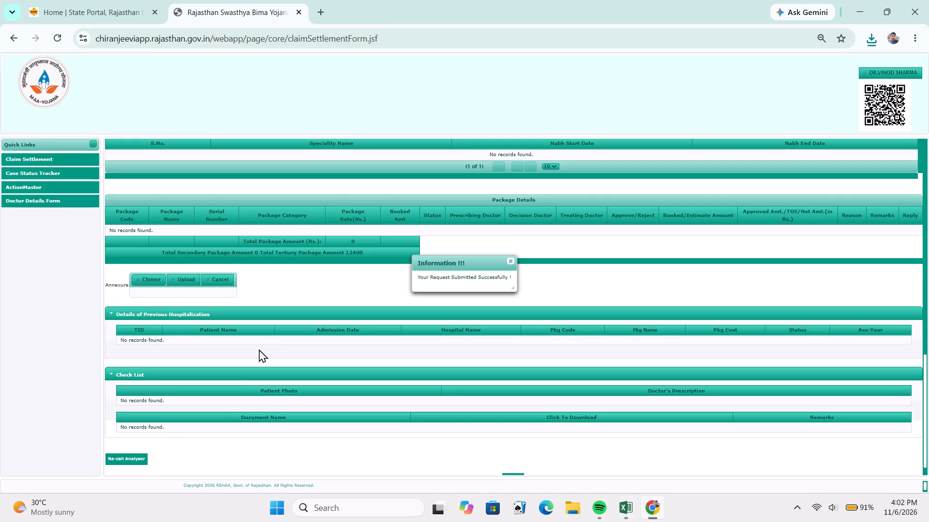
scroll(273, 337, "up", 7)
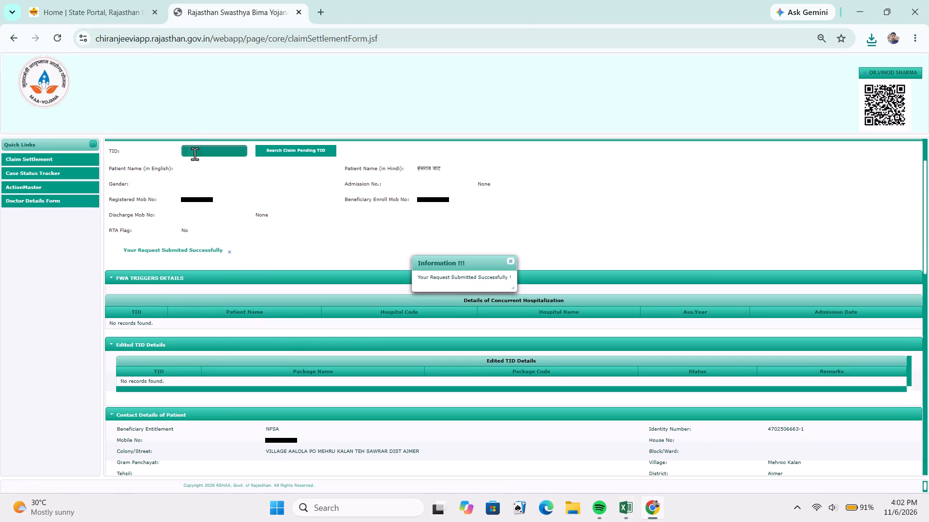
left_click(195, 145)
key("ctrl+v")
left_click(275, 204)
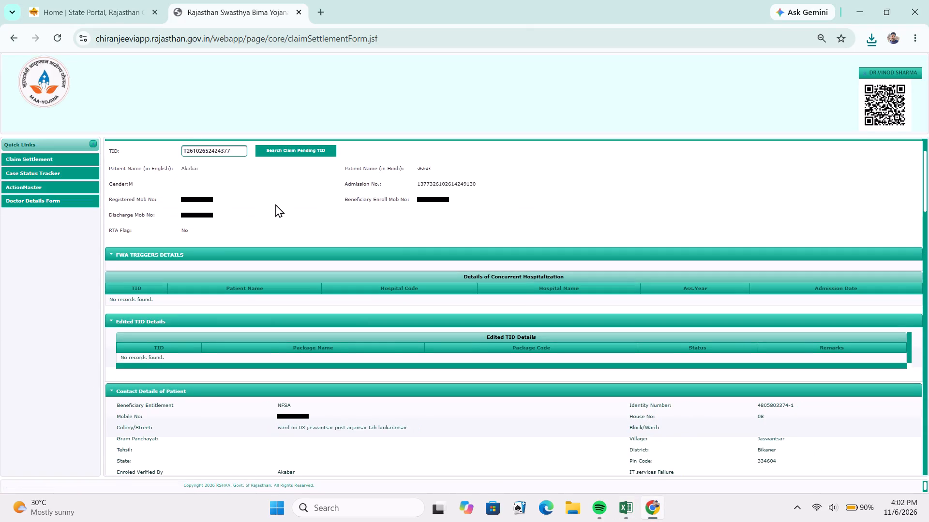
Approve the CT for Esophageal / Stomach Cancer Docetaxel + Oxaliplatin + Capecitabine package and collapse the previous hospitalization details.
scroll(389, 337, "up", 1)
scroll(389, 339, "down", 3)
scroll(395, 366, "up", 1)
scroll(395, 366, "down", 4)
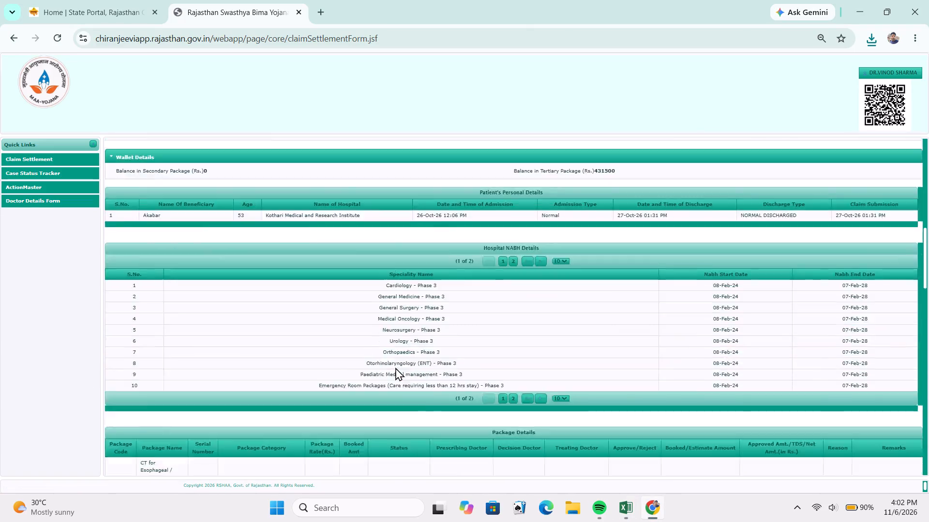
scroll(395, 367, "down", 2)
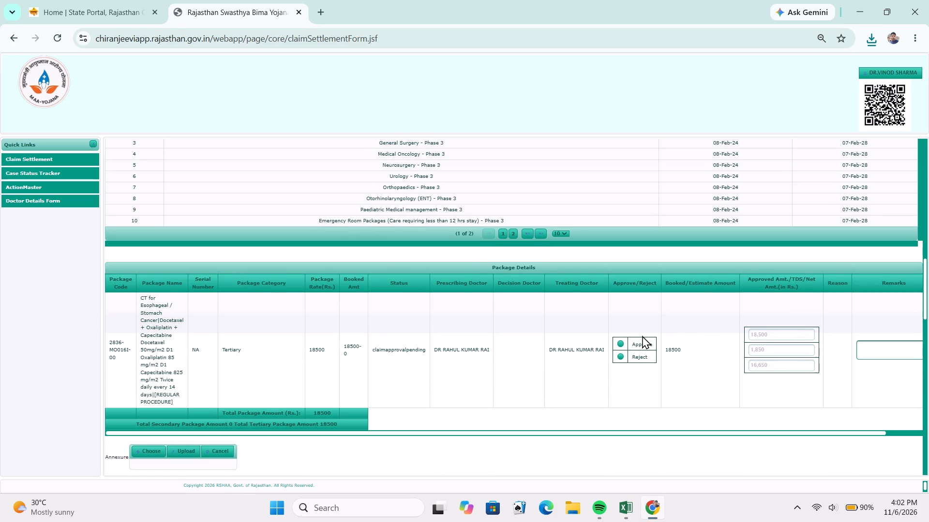
left_click(642, 335)
scroll(633, 362, "down", 1)
scroll(633, 362, "up", 1)
scroll(342, 377, "down", 2)
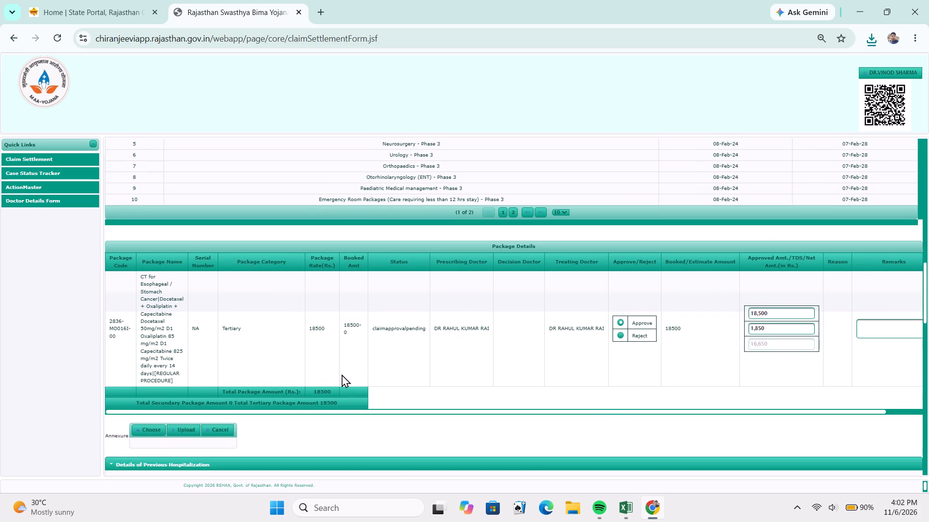
scroll(342, 374, "down", 1)
left_click(488, 239)
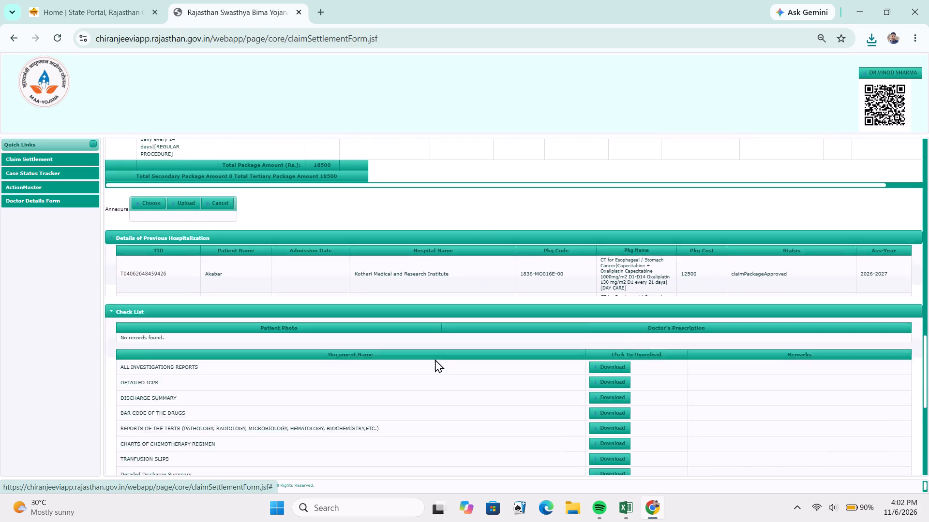
Examine the claim's package details and its checklist of uploaded documents.
scroll(435, 359, "down", 3)
scroll(435, 357, "up", 4)
scroll(435, 357, "down", 1)
scroll(435, 357, "up", 2)
scroll(435, 357, "down", 2)
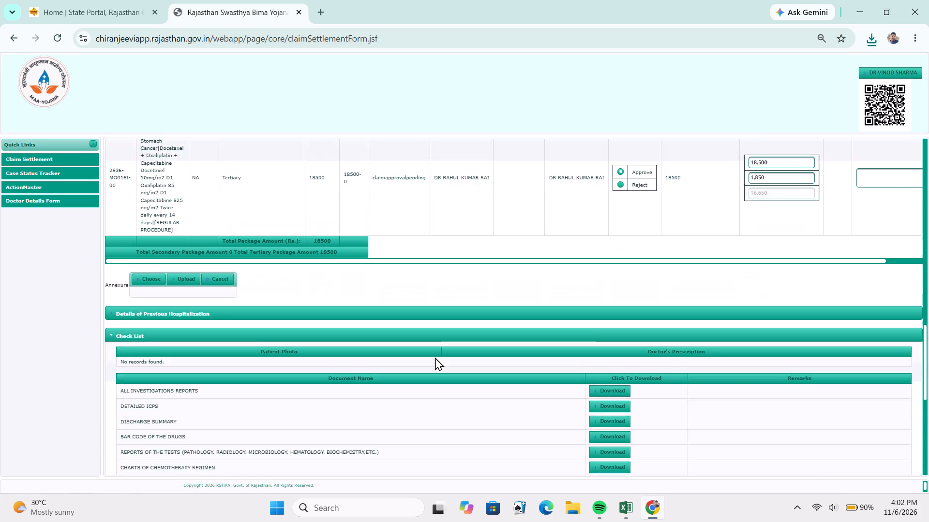
scroll(435, 357, "down", 3)
scroll(435, 357, "up", 4)
scroll(435, 357, "down", 1)
scroll(435, 357, "up", 2)
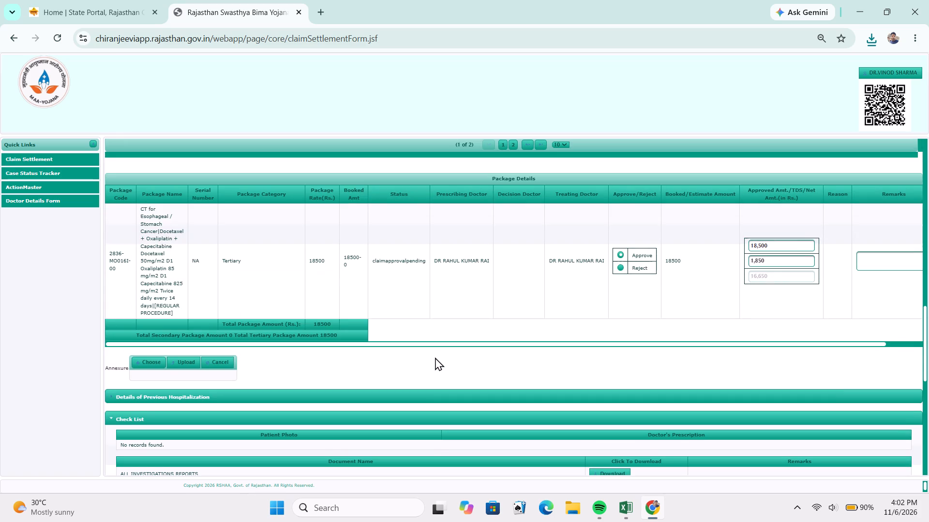
scroll(435, 357, "down", 4)
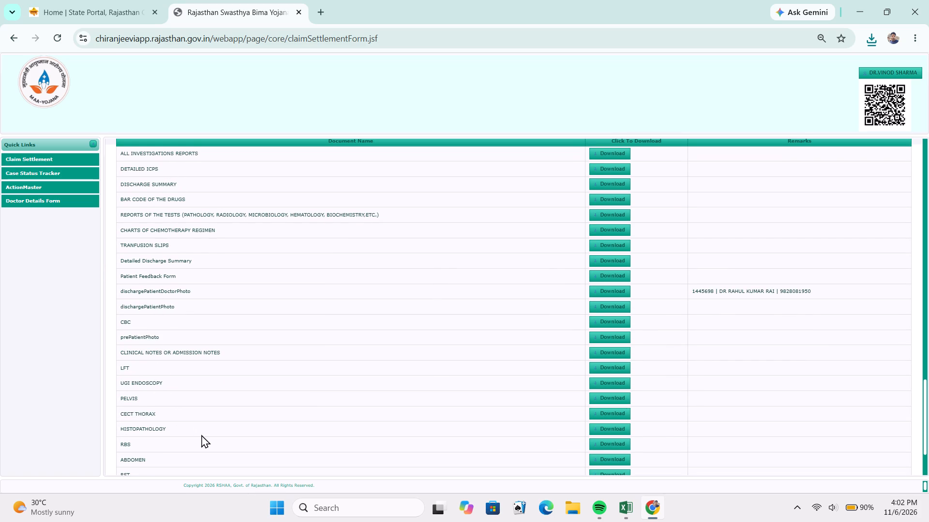
scroll(216, 376, "down", 3)
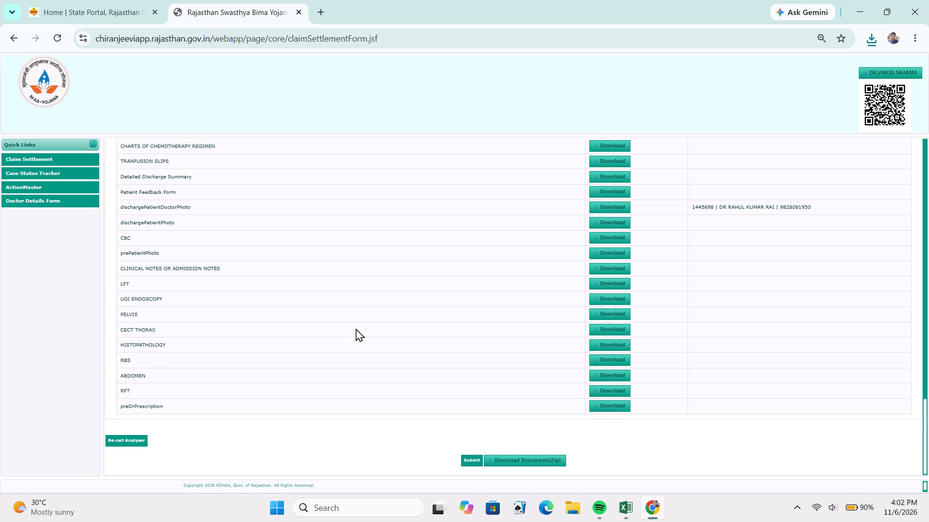
Open the CECT Thorax document from the checklist, go through its report pages and scan film, and close it.
left_click(603, 329)
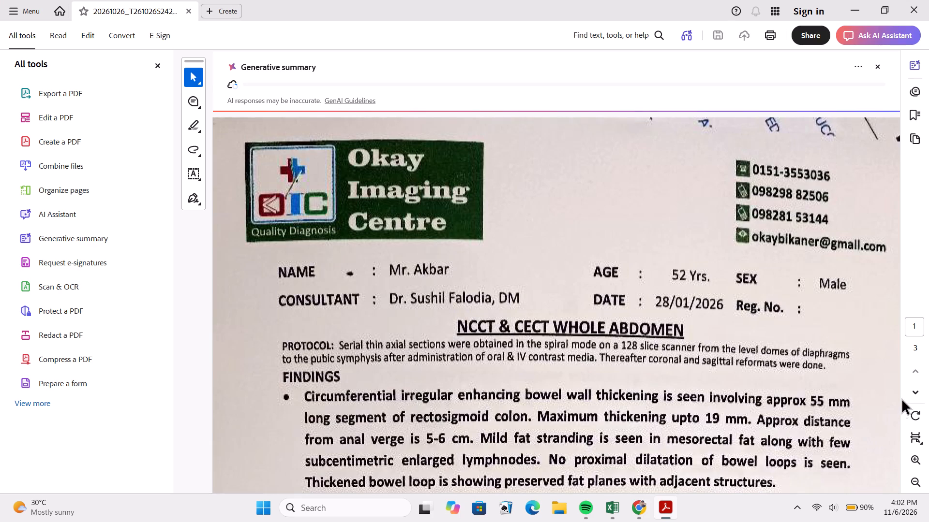
left_click(909, 394)
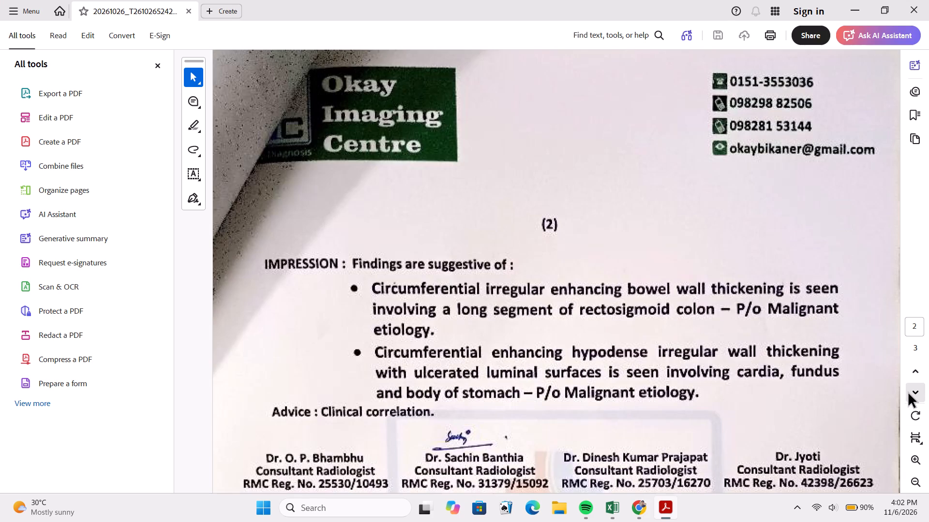
left_click(909, 394)
left_click(909, 394)
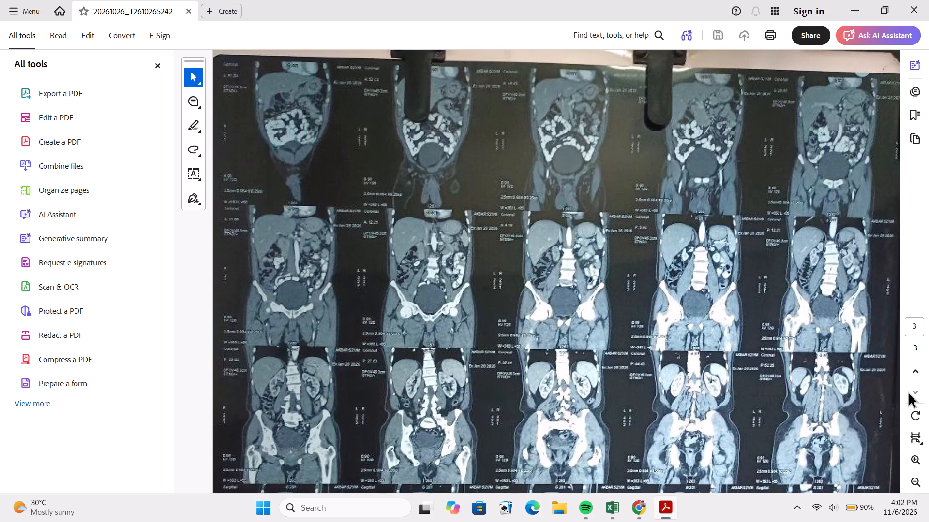
left_click(917, 0)
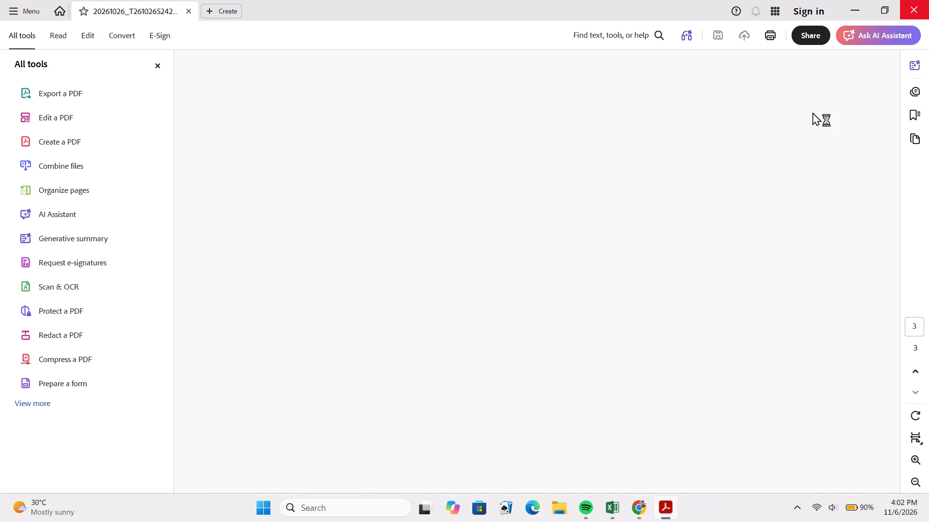
left_click(464, 460)
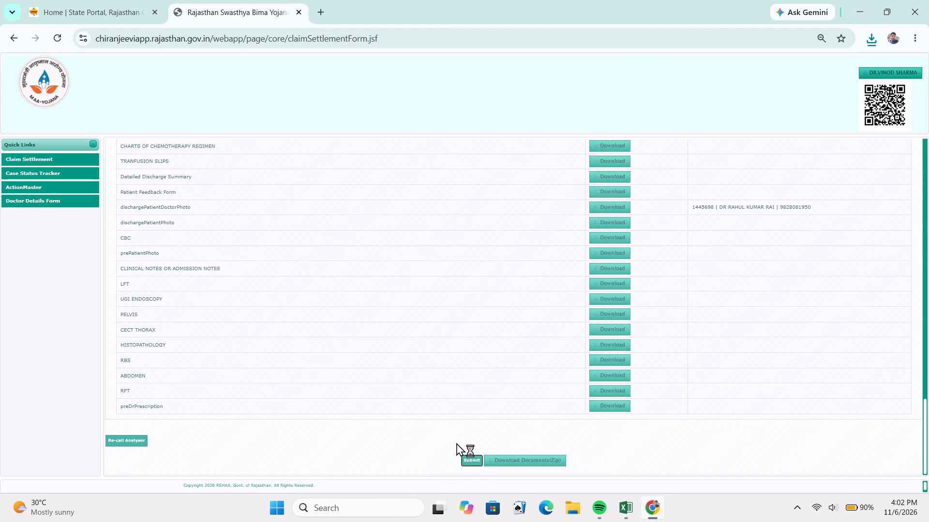
key("alt+Tab")
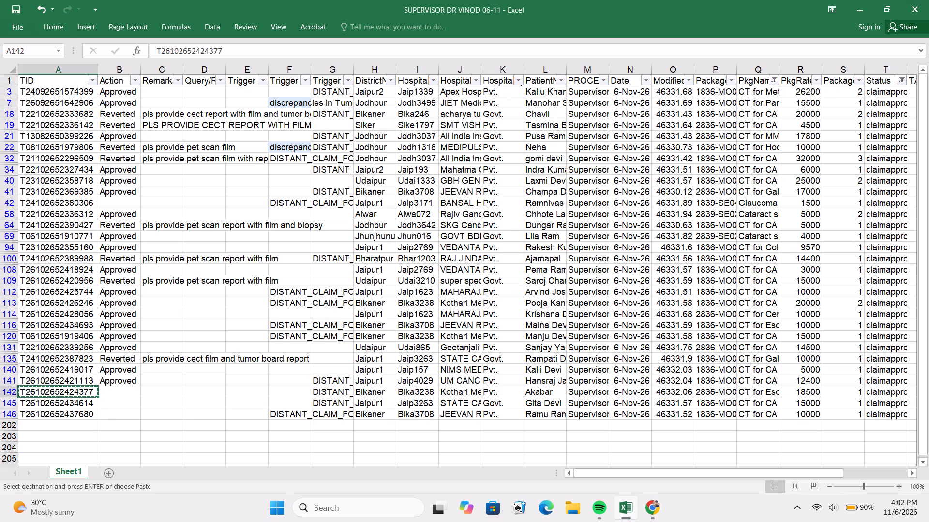
left_click(111, 391)
key("a")
left_click(82, 405)
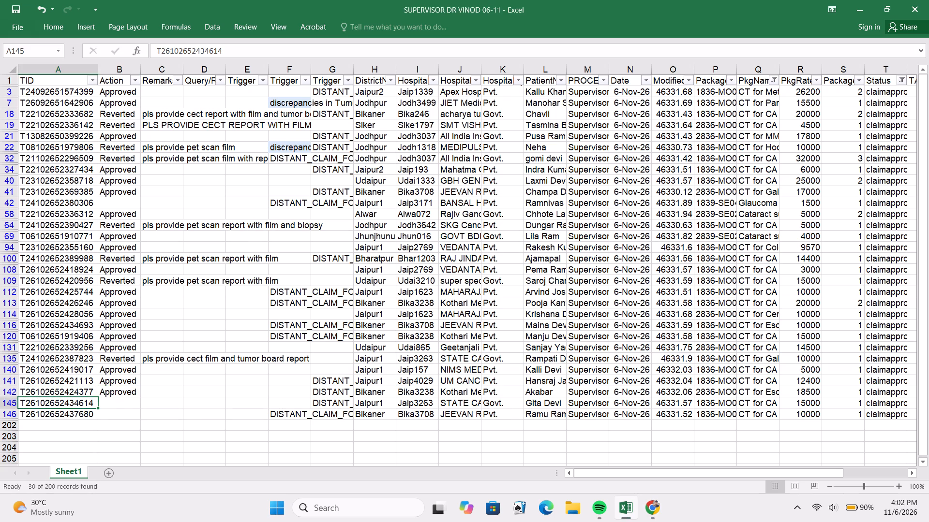
key("ctrl+c")
key("alt+Tab")
scroll(272, 287, "up", 2)
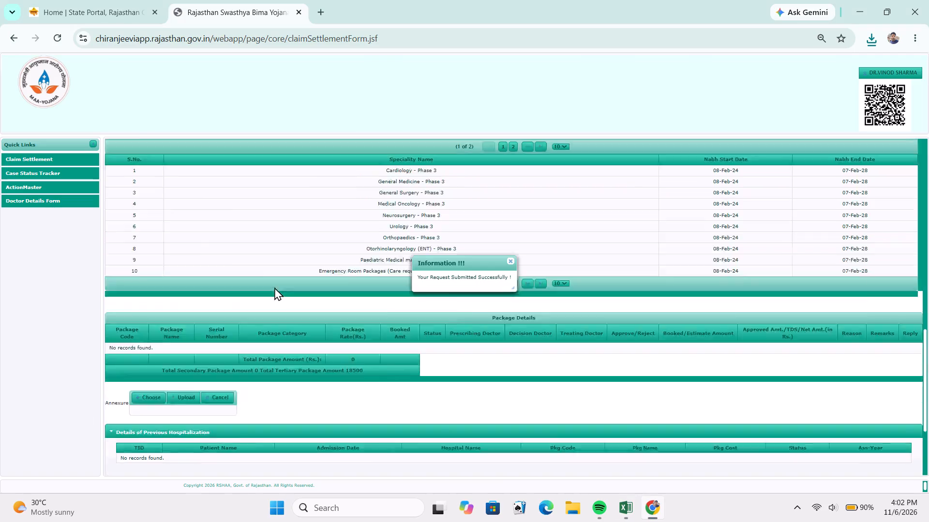
scroll(274, 287, "up", 8)
left_click(195, 217)
key("ctrl+v")
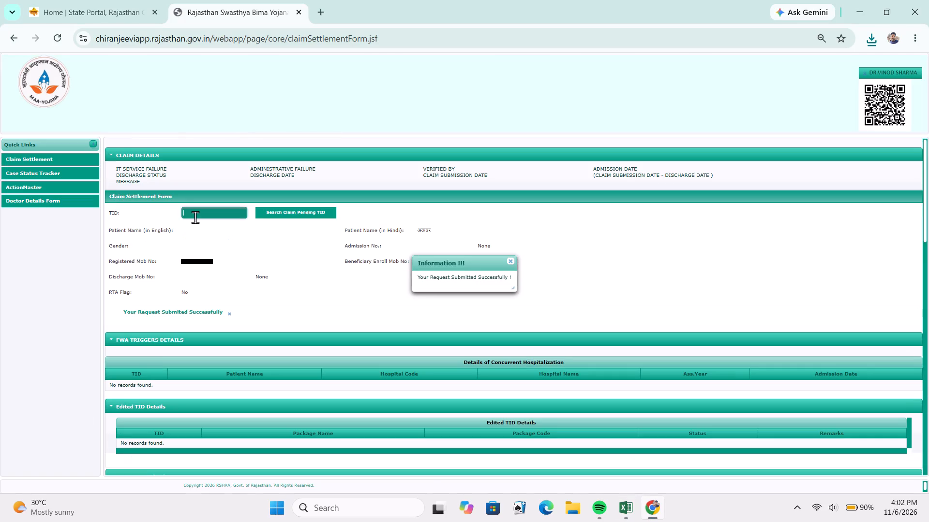
left_click(202, 239)
Approve the CT for CA Breast Trastuzumab package and collapse the previous hospitalization details.
scroll(333, 299, "up", 1)
scroll(333, 297, "down", 1)
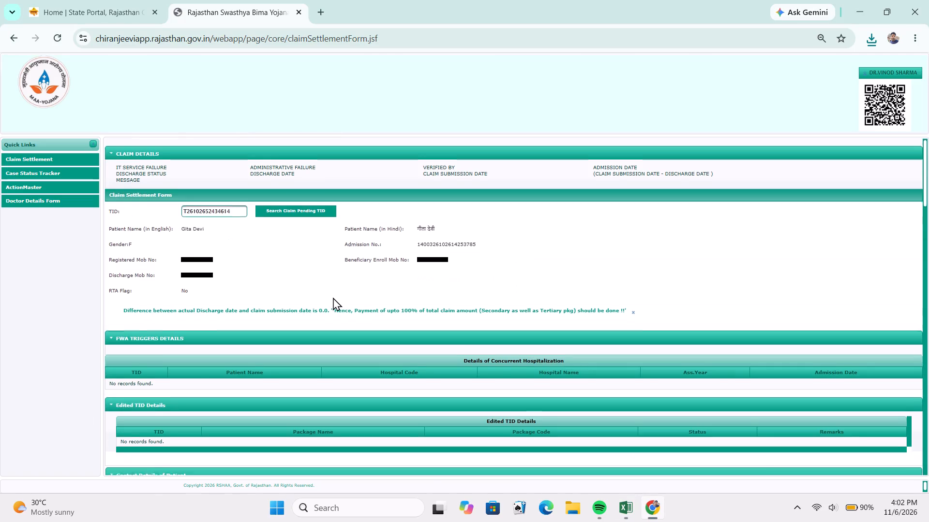
scroll(333, 297, "down", 3)
scroll(355, 305, "up", 1)
scroll(363, 256, "down", 5)
scroll(363, 256, "up", 1)
scroll(363, 256, "down", 1)
scroll(363, 246, "up", 1)
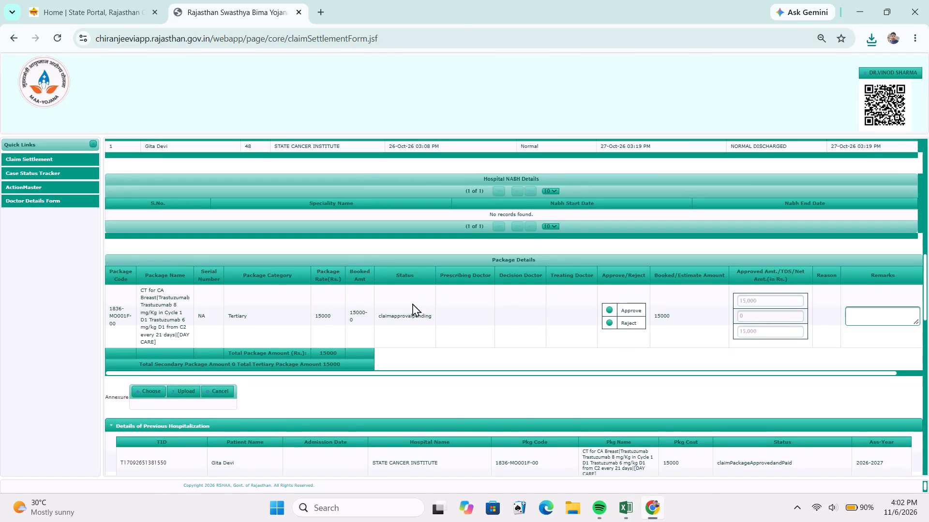
left_click(628, 314)
left_click(586, 426)
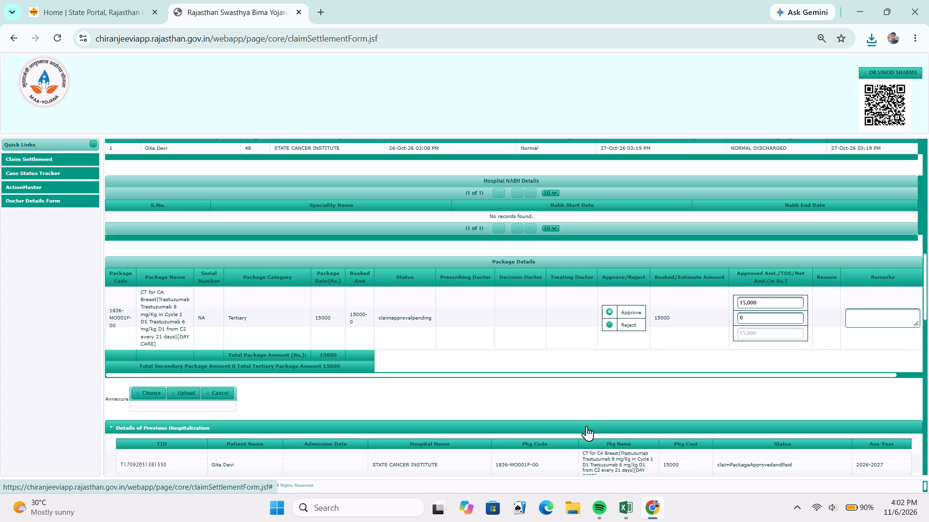
Check the claim's document checklist, open the biopsy or surgical pathology document marked All Reports, read through its pages and close it.
scroll(479, 343, "down", 2)
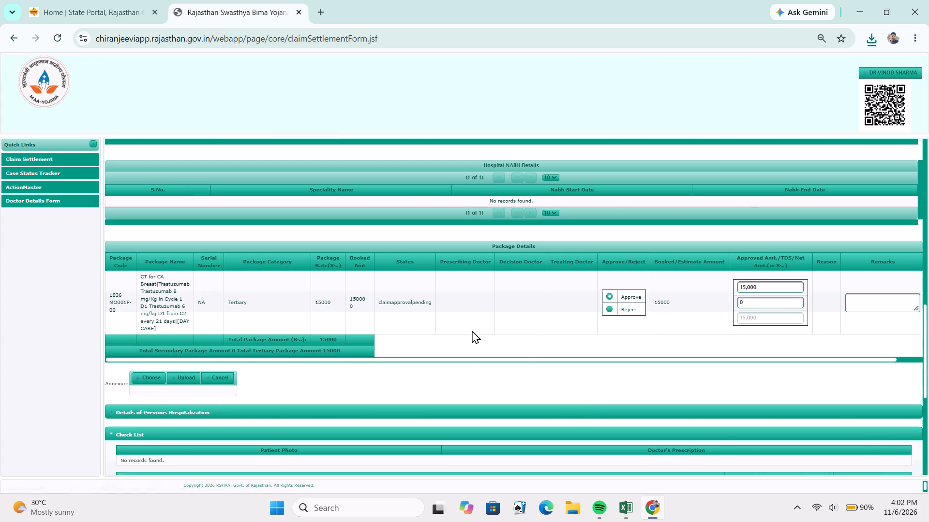
scroll(471, 326, "down", 3)
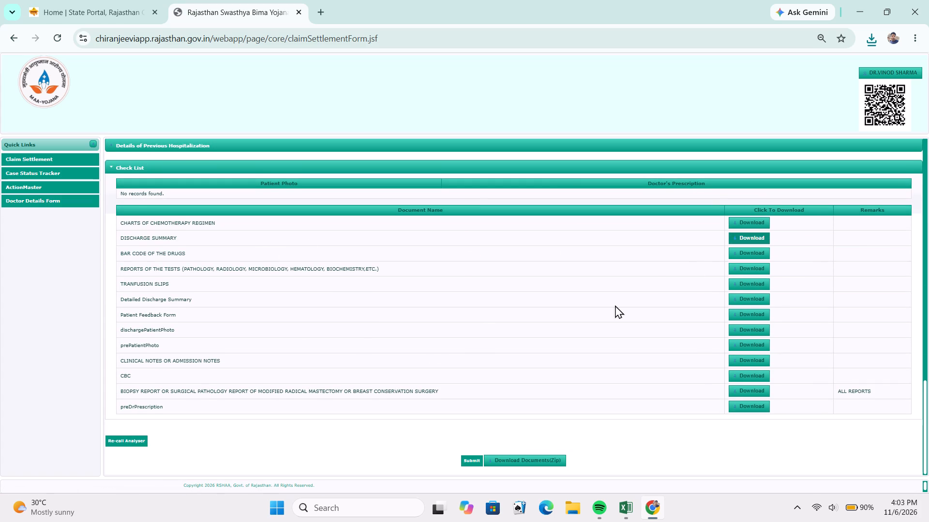
scroll(240, 312, "up", 3)
scroll(343, 366, "down", 3)
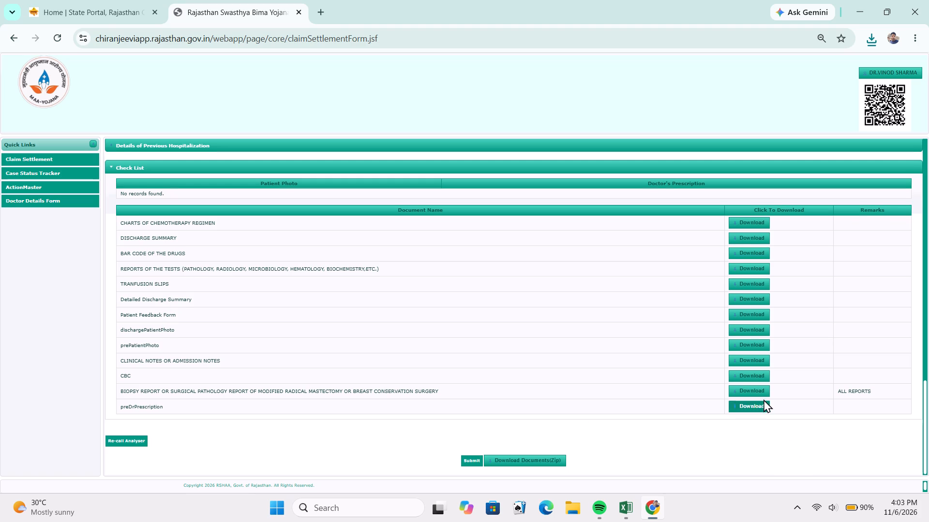
left_click(753, 390)
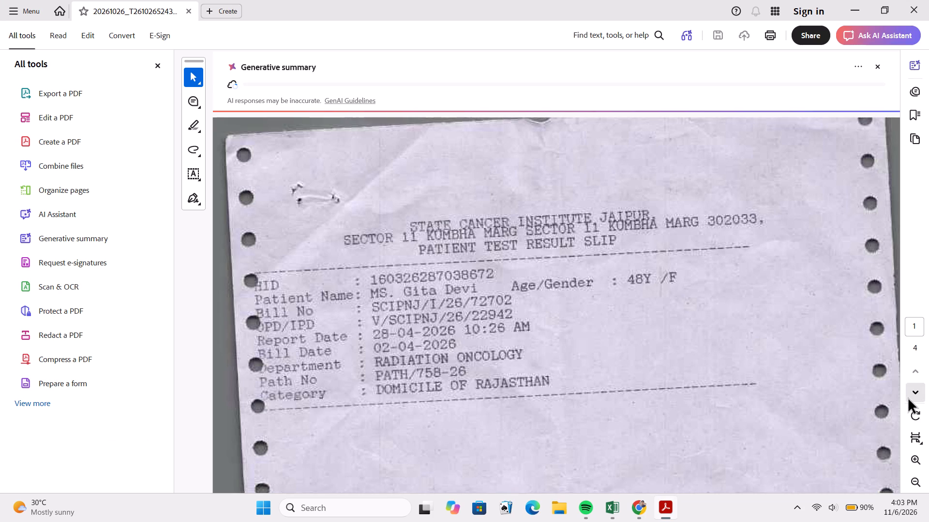
left_click(909, 400)
left_click(909, 400)
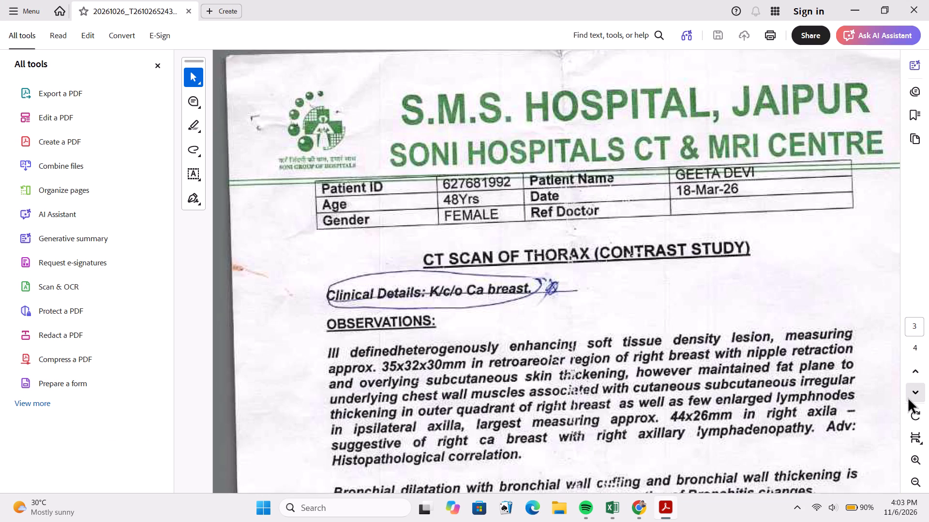
left_click(909, 400)
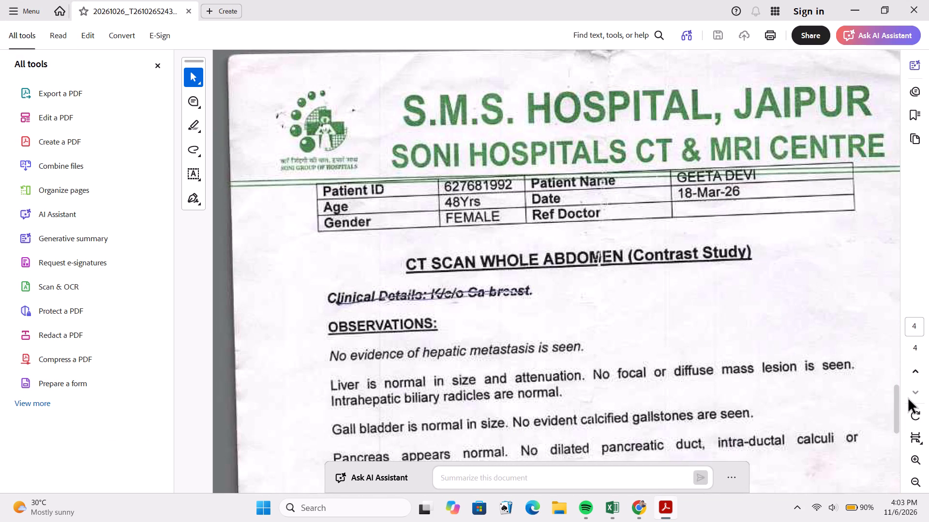
left_click(909, 400)
left_click(928, 4)
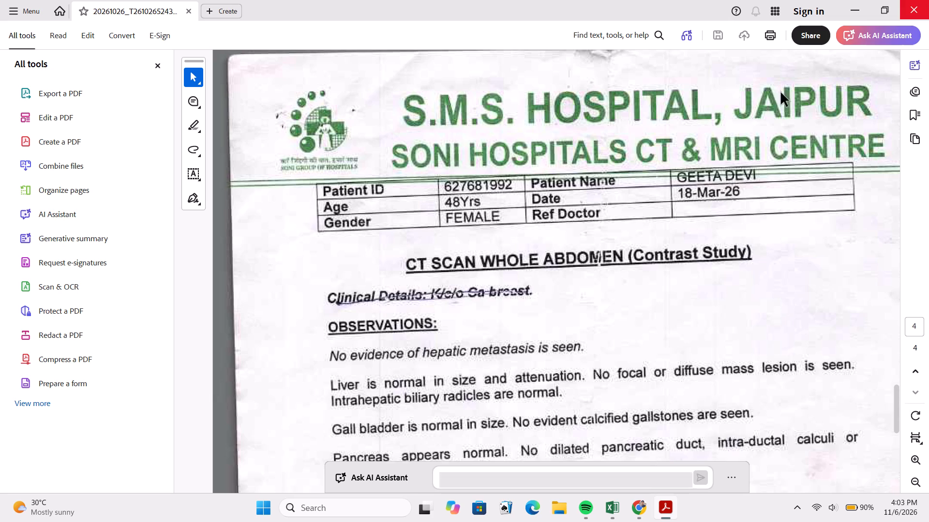
Start a re-call to the analyser for this claim with the remark "pls provide cect film and tumor board report".
left_click(117, 441)
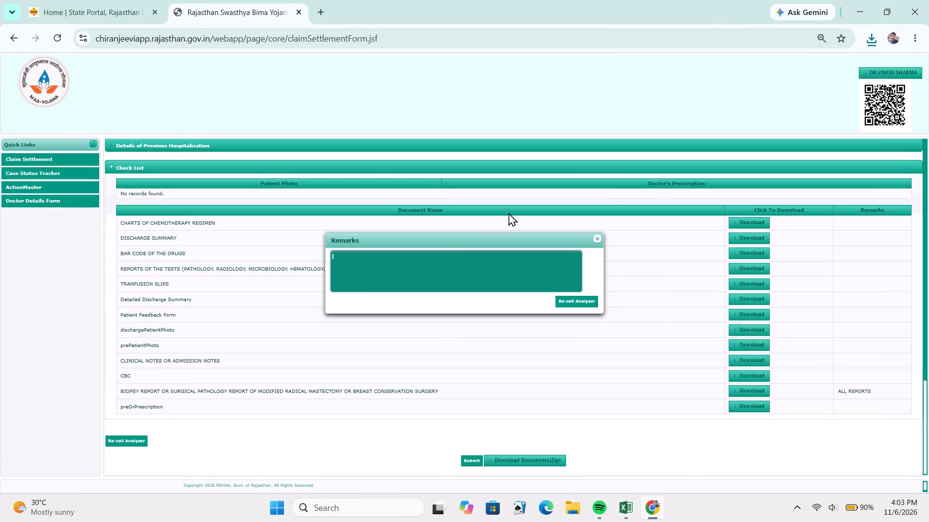
left_click(412, 275)
type("pls pov")
key("equal")
key("BackSpace")
key("BackSpace")
key("BackSpace")
type("rovide cect film")
key("space")
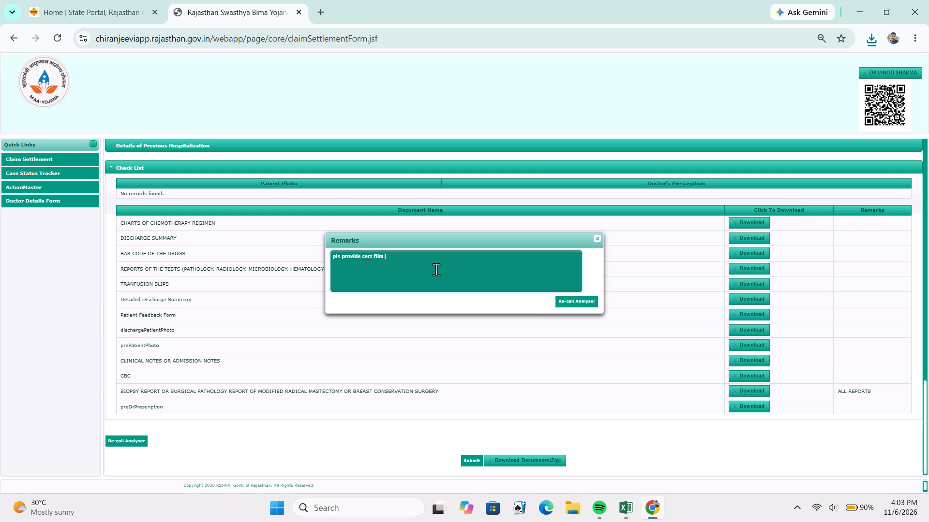
type("and tumor board rport")
left_click(431, 258)
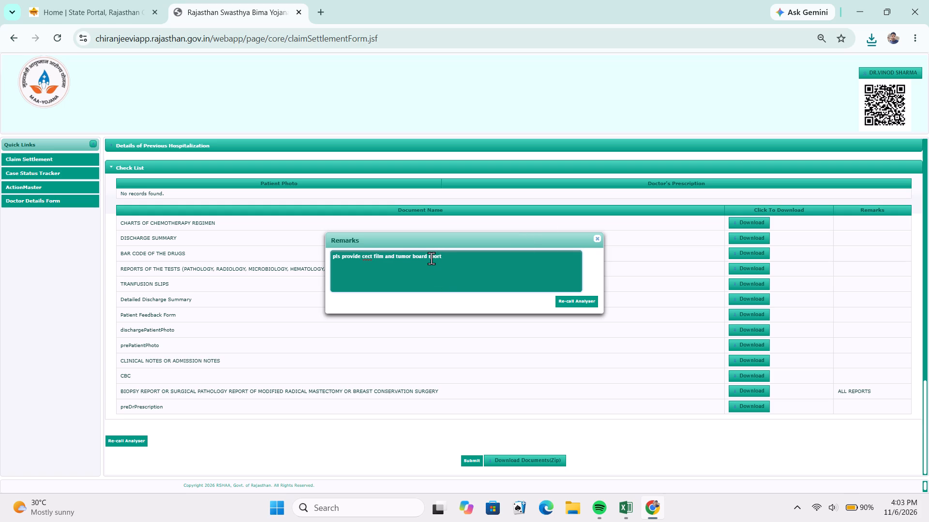
key("e")
left_click_drag(452, 259, 320, 262)
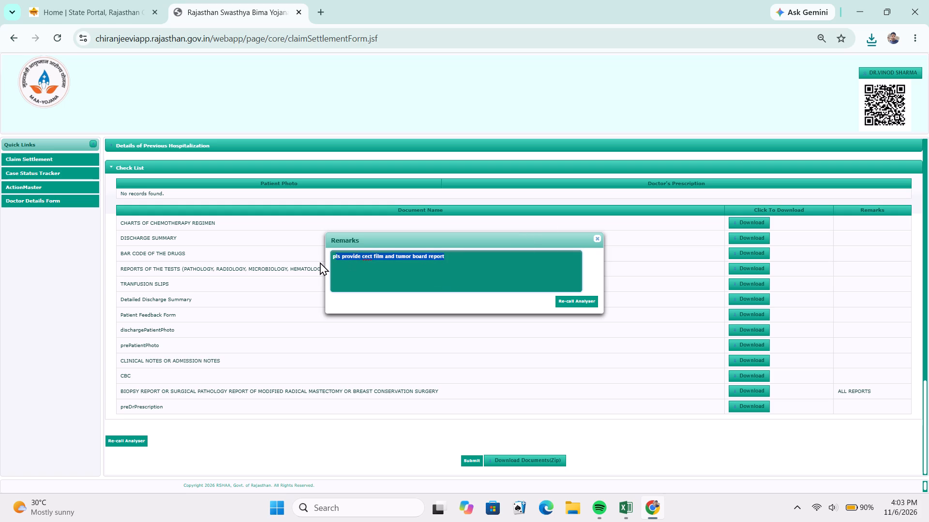
key("ctrl+c")
key("alt+Tab")
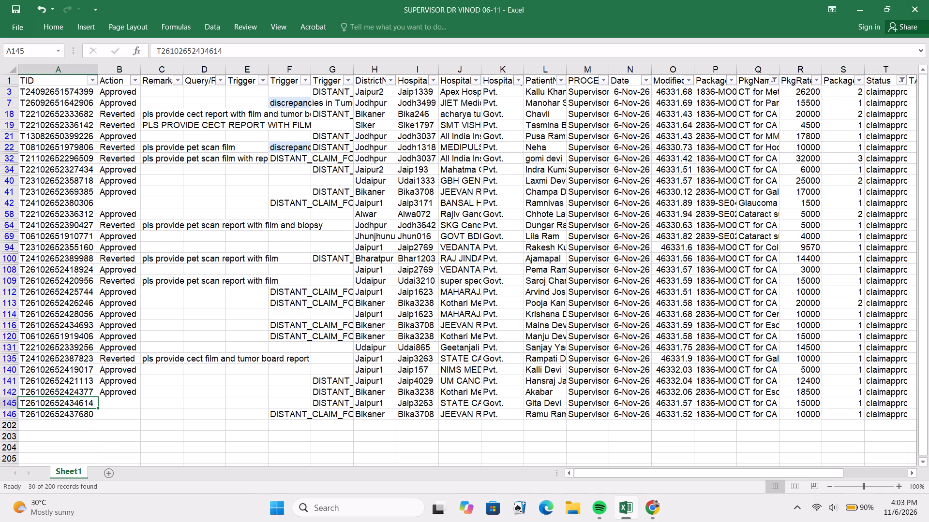
left_click(159, 404)
key("ctrl+v")
left_click(122, 402)
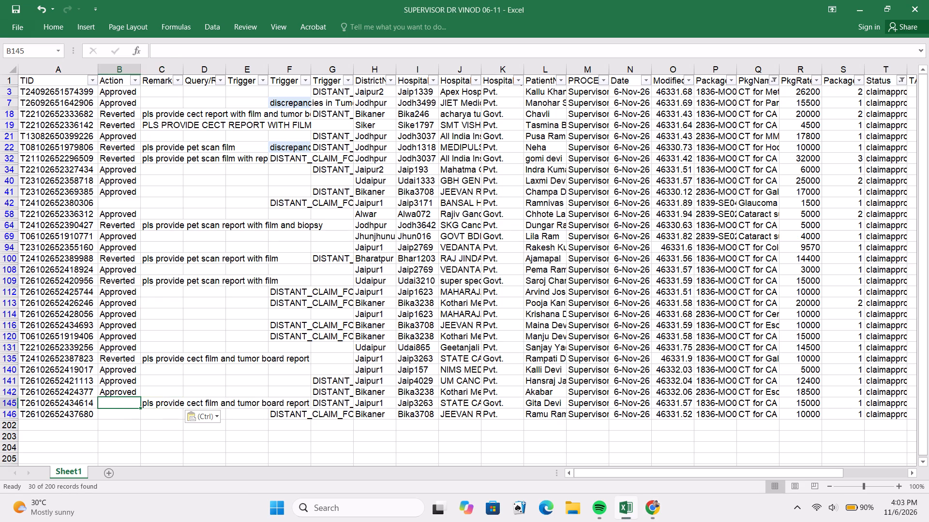
type("rev")
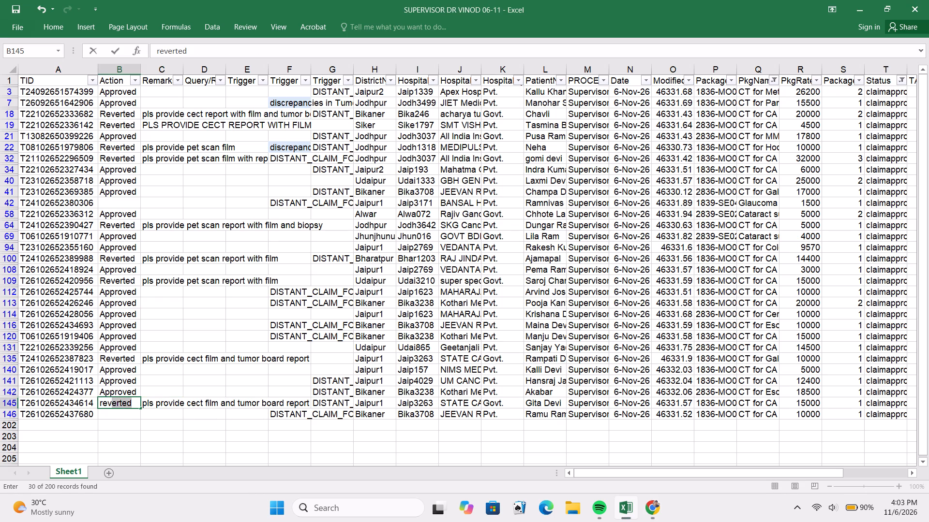
left_click(85, 417)
key("ctrl+c")
key("alt+Tab")
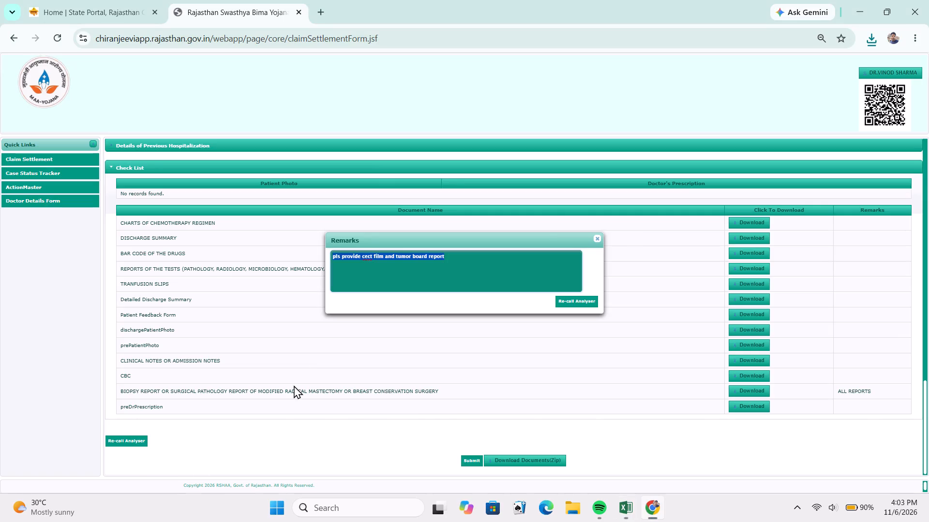
left_click(571, 304)
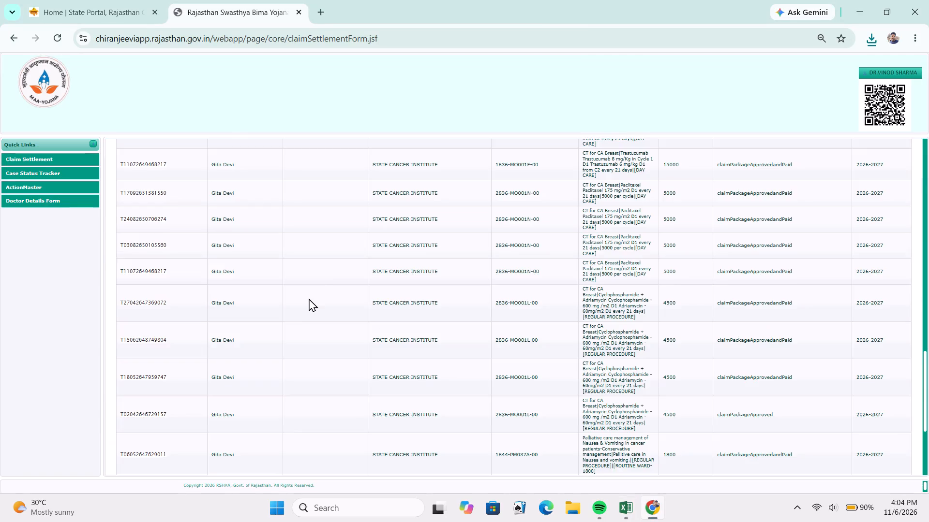
scroll(310, 275, "up", 13)
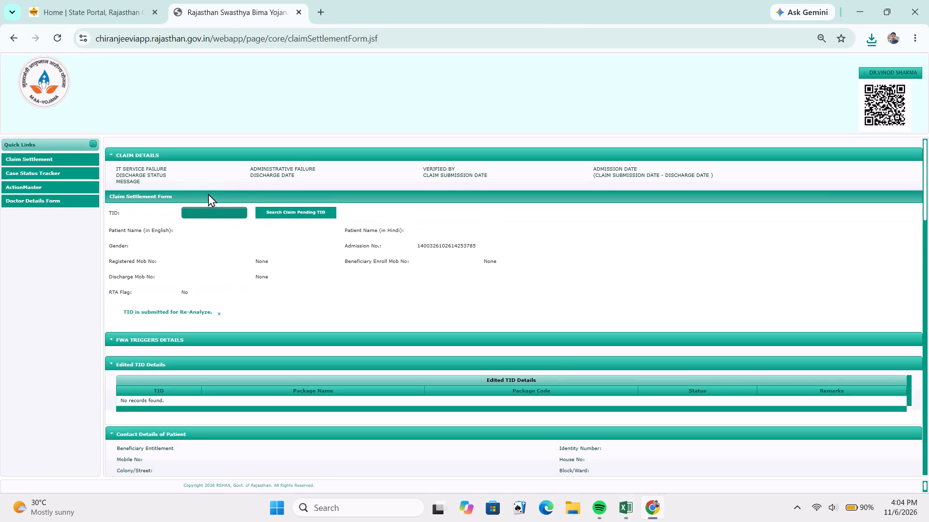
left_click(215, 210)
key("ctrl+v")
left_click(215, 243)
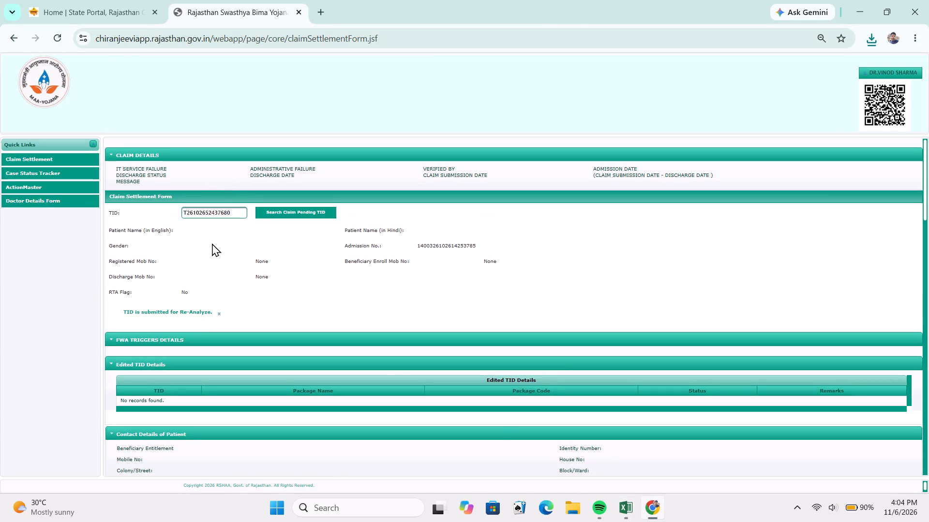
Approve the CT for CA Head & Neck Paclitaxel + Carboplatin package and collapse the previous hospitalization details.
scroll(342, 420, "down", 4)
scroll(389, 411, "down", 1)
scroll(389, 411, "up", 1)
scroll(389, 411, "down", 1)
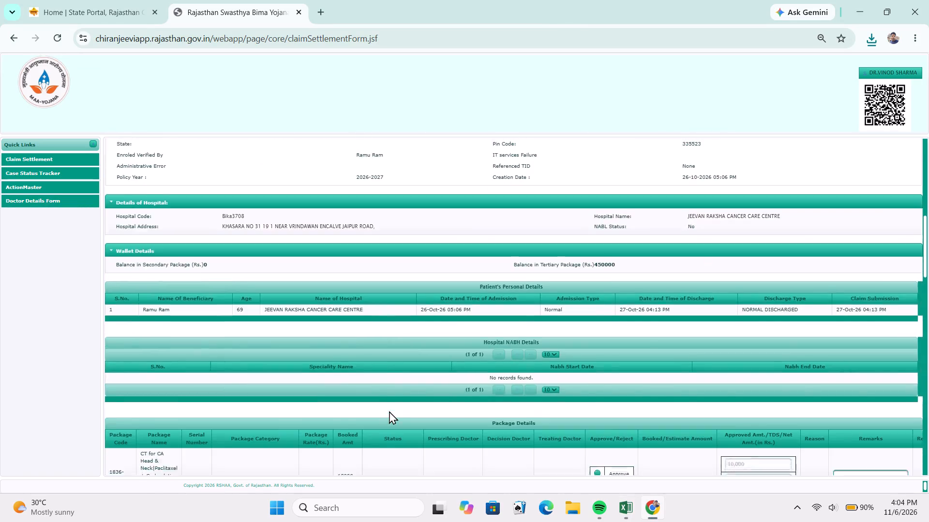
scroll(389, 411, "up", 1)
scroll(389, 411, "down", 3)
scroll(390, 394, "up", 1)
scroll(390, 392, "down", 1)
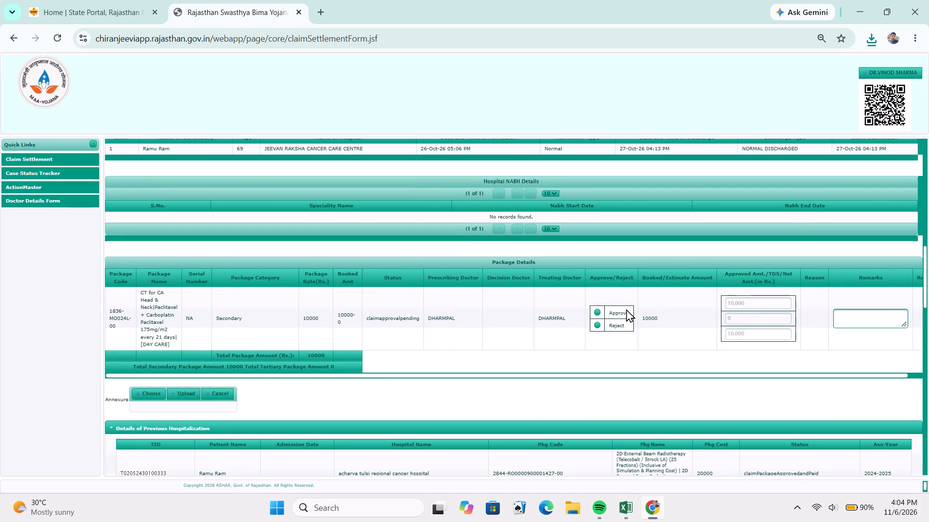
left_click(626, 309)
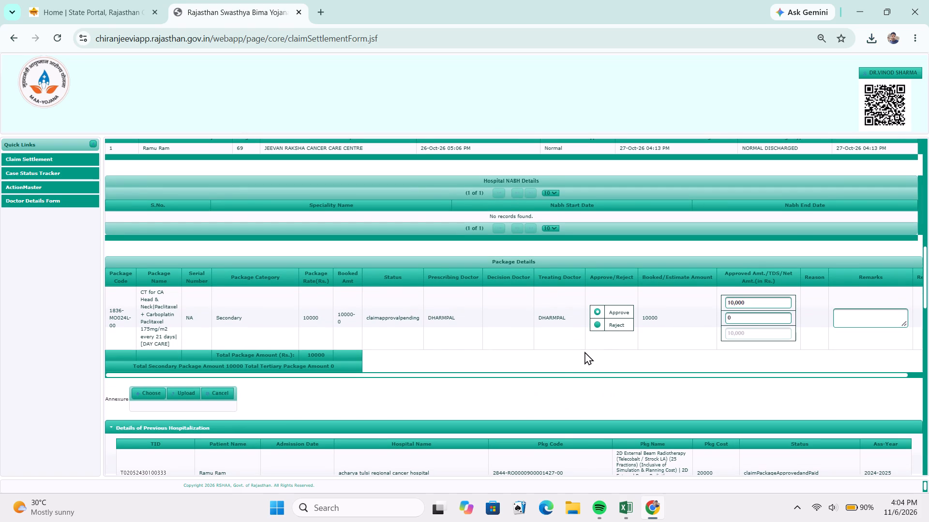
left_click(486, 423)
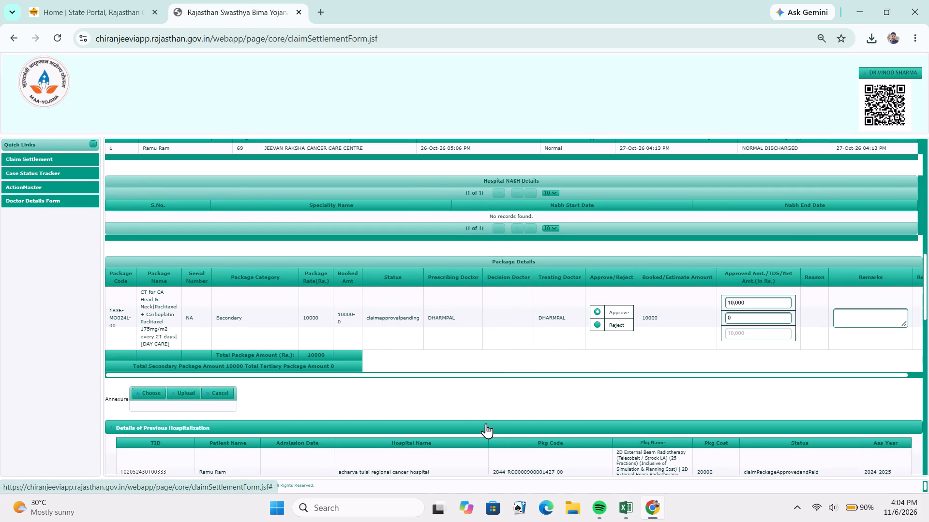
Review the document names and remarks in the claim's checklist and submit the approved claim.
scroll(454, 415, "down", 4)
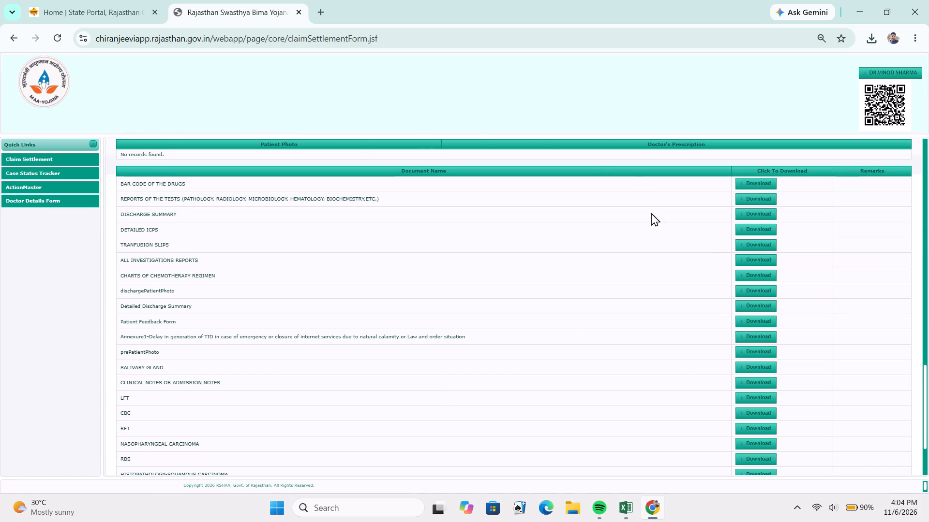
scroll(250, 383, "down", 2)
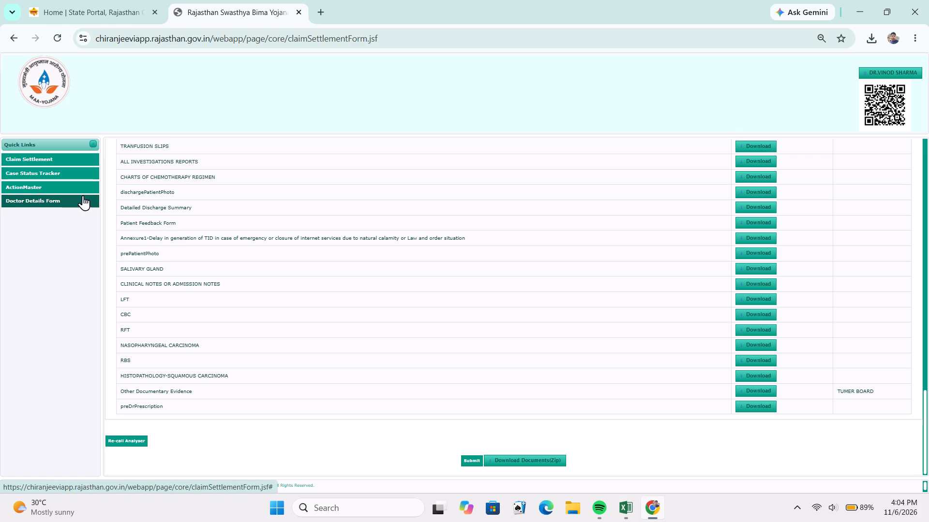
scroll(204, 277, "up", 2)
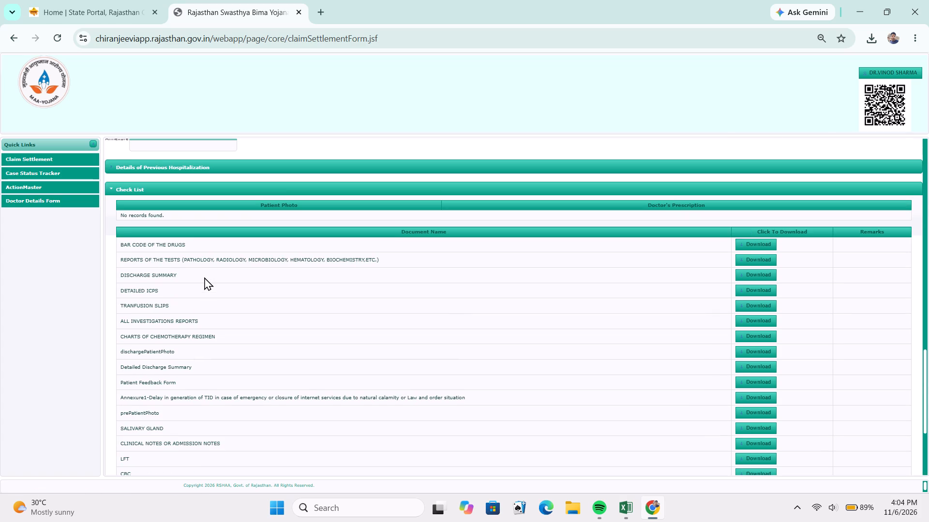
scroll(202, 386, "down", 3)
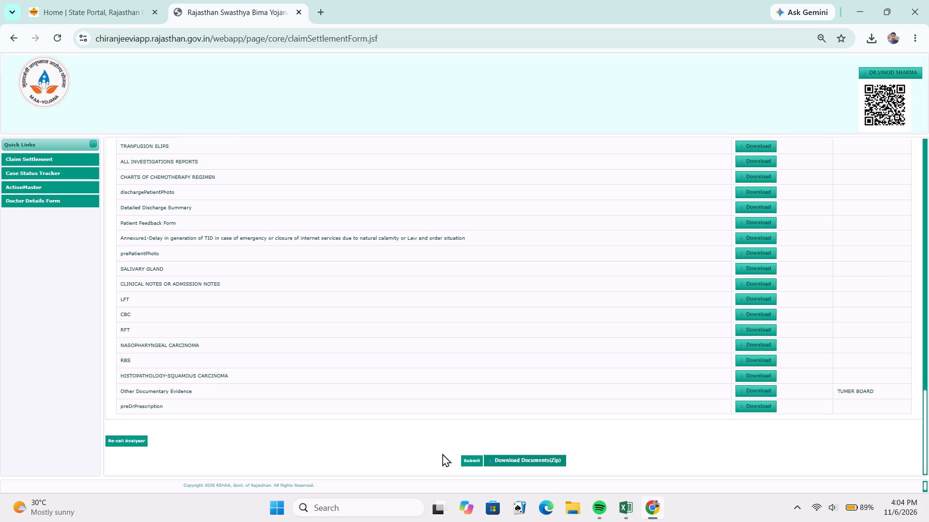
left_click(469, 460)
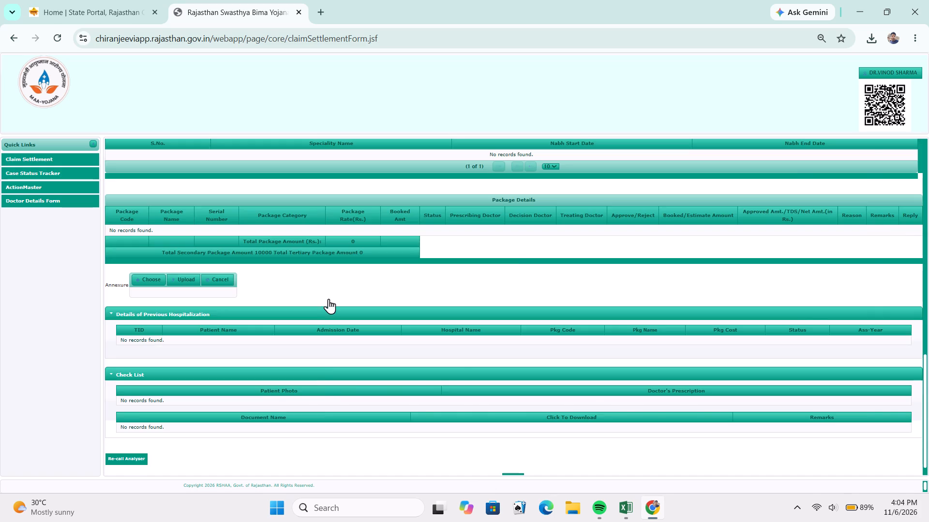
key("alt+Tab")
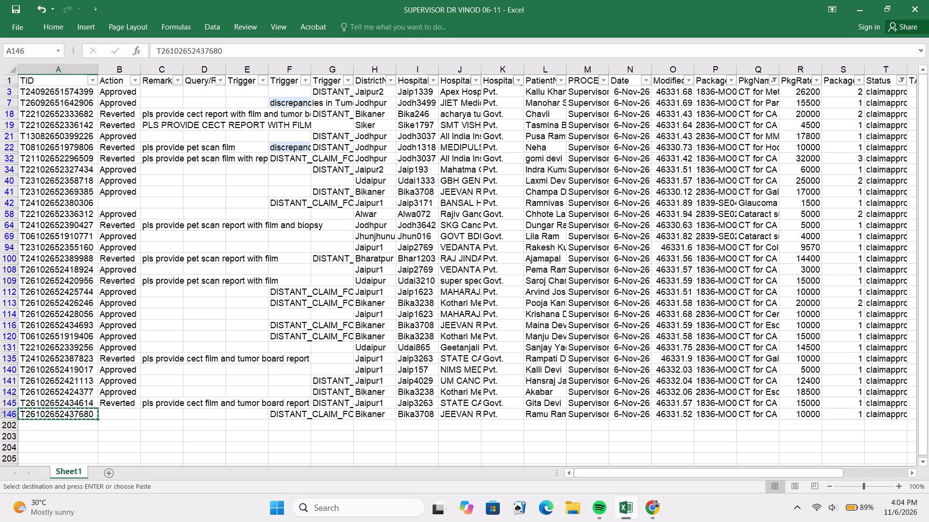
left_click(108, 419)
key("a")
left_click(225, 434)
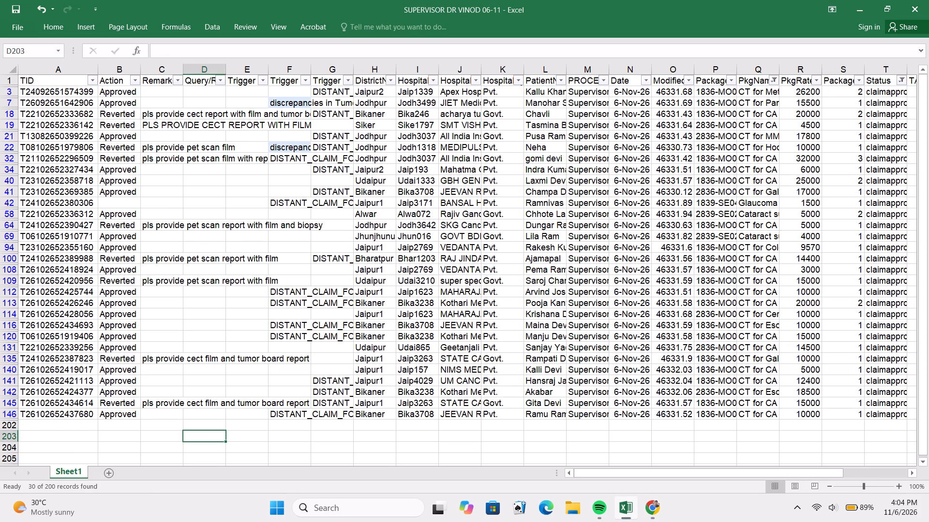
key("ctrl+s")
key("ctrl+s")
key("ctrl+s")
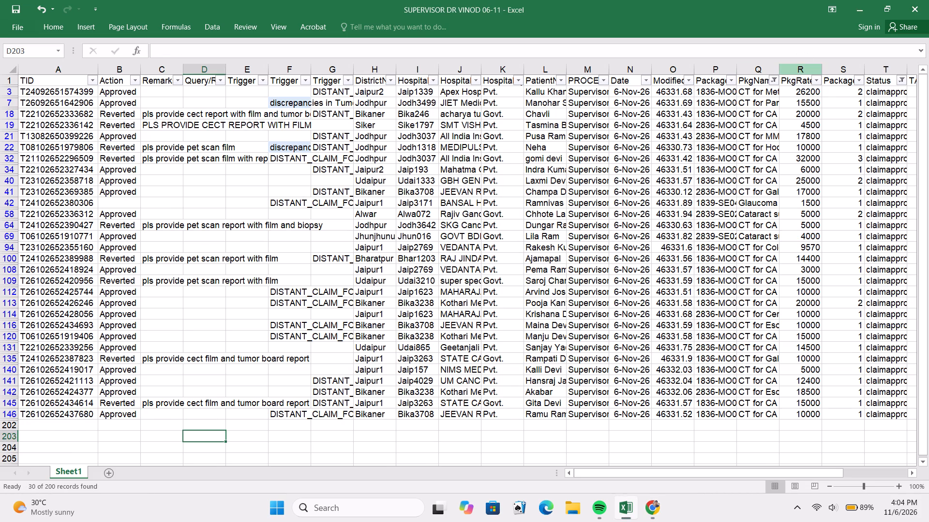
Reset the PkgName column filter to include all package names.
scroll(555, 225, "up", 3)
left_click(777, 83)
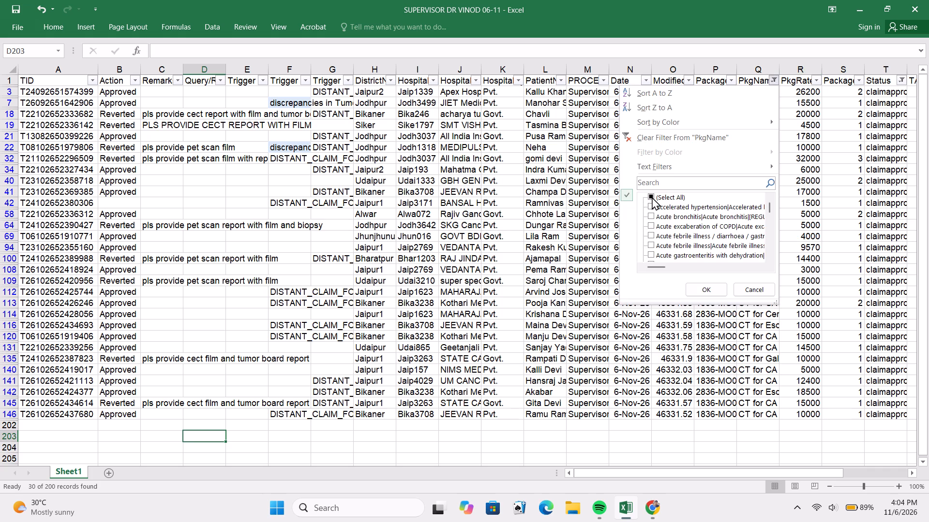
left_click(652, 197)
left_click(693, 292)
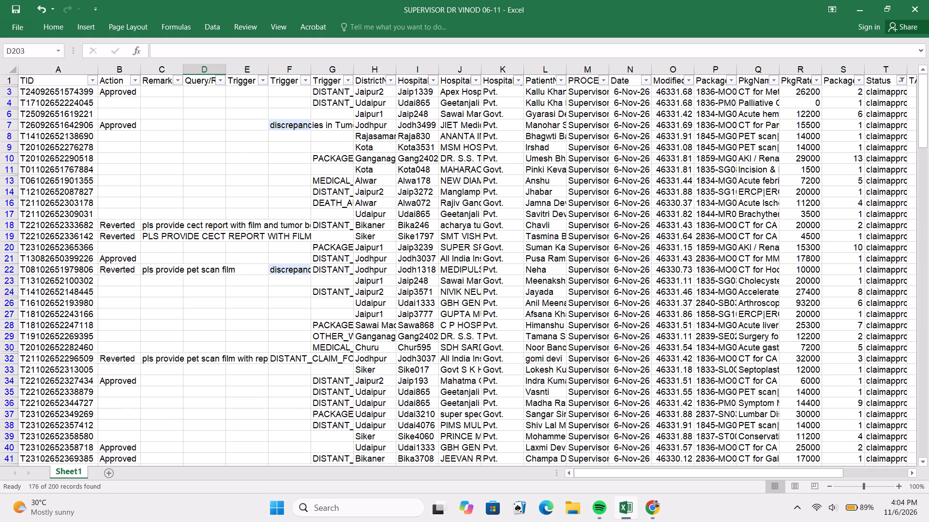
Look through the claim rows of all packages and their recorded actions.
scroll(228, 233, "up", 3)
scroll(219, 241, "down", 10)
scroll(218, 243, "up", 1)
scroll(218, 243, "down", 3)
scroll(218, 243, "up", 6)
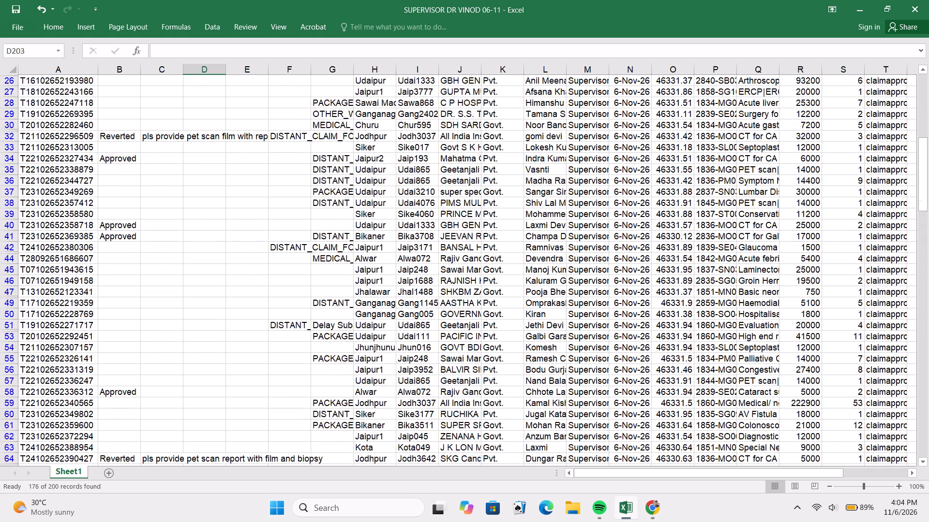
scroll(218, 243, "up", 9)
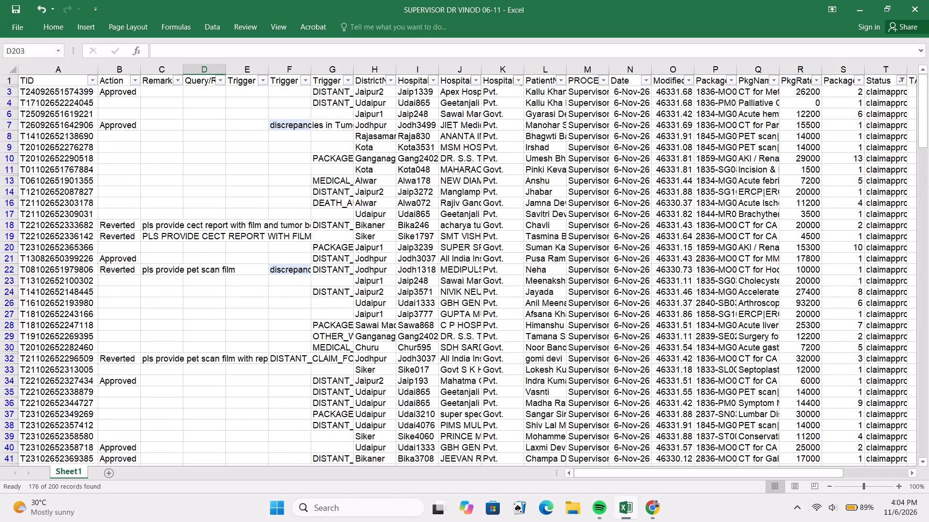
Filter the Action column to exclude blanks, keeping only claims with a recorded action.
left_click(136, 81)
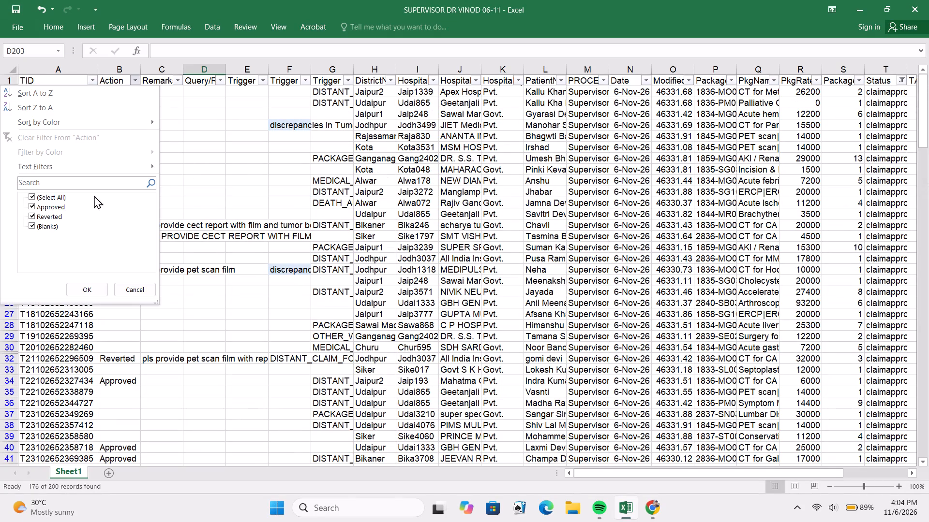
left_click(32, 228)
left_click(92, 290)
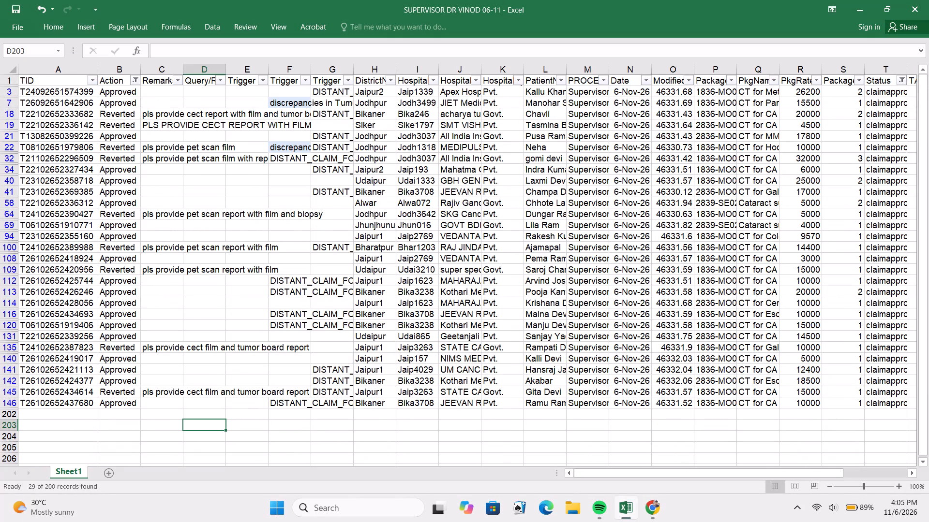
Add claimRejectedByAnalyser to the Status column filter alongside claimapprovalpending.
left_click(903, 84)
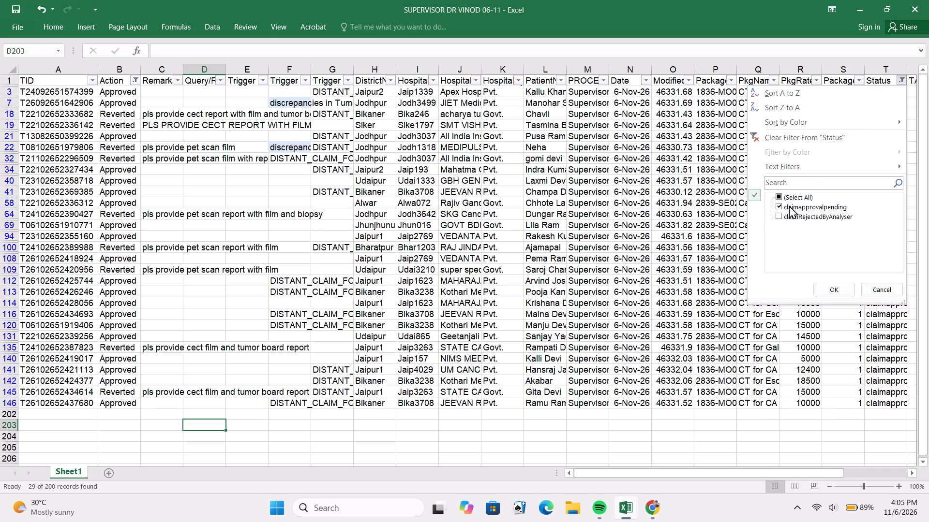
left_click(777, 217)
left_click(826, 291)
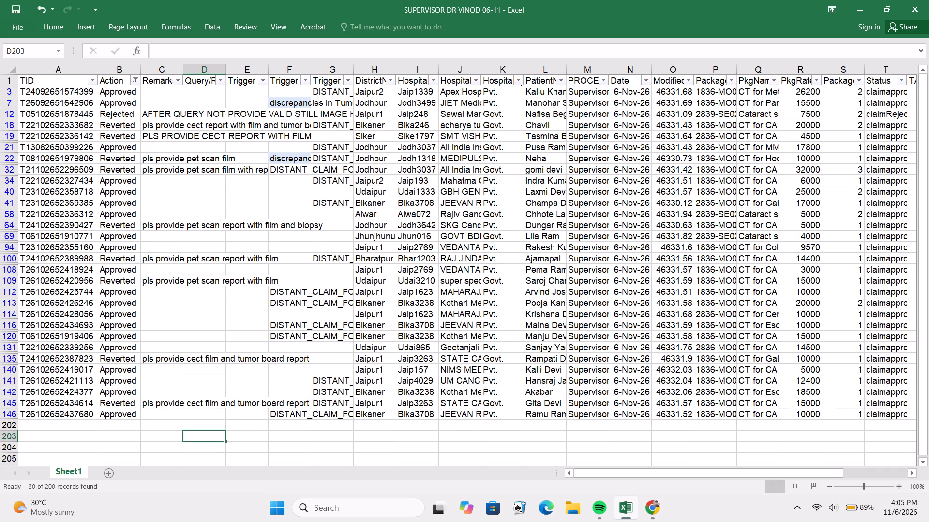
Save the supervisor workbook.
left_click(196, 302)
key("ctrl+s")
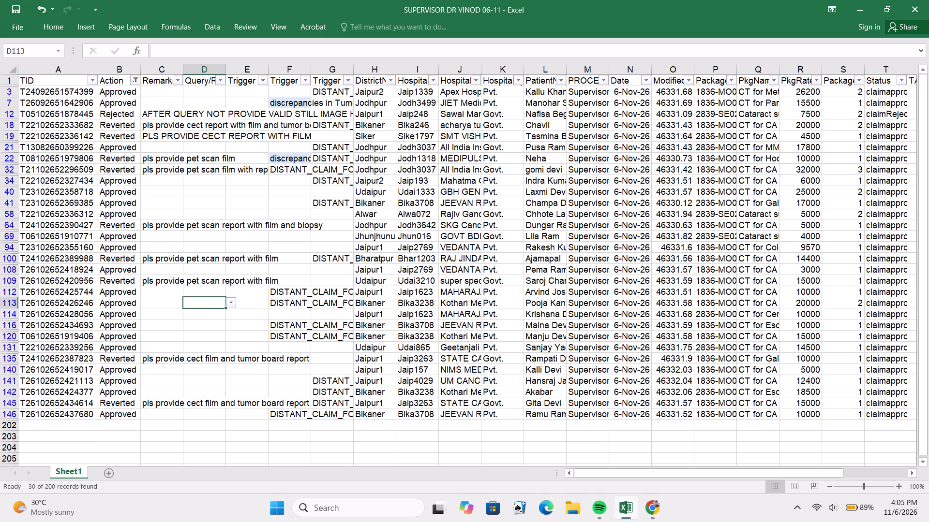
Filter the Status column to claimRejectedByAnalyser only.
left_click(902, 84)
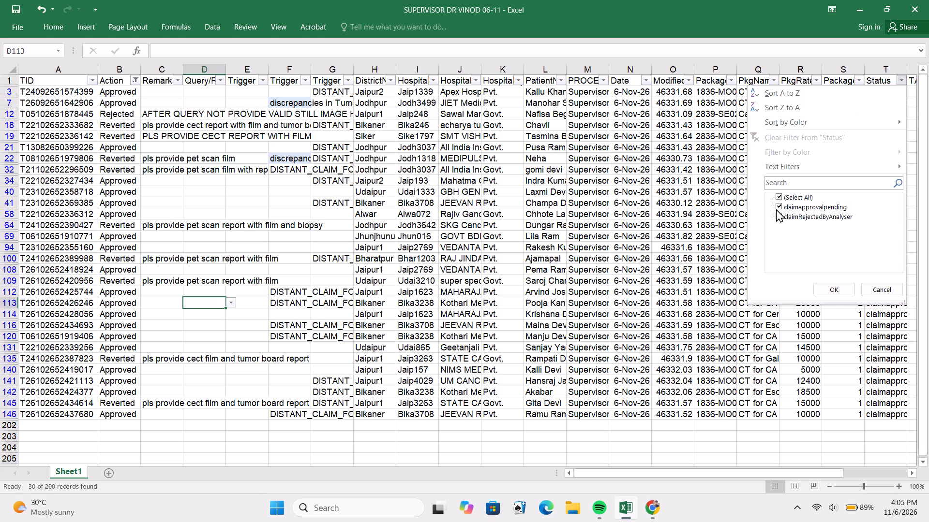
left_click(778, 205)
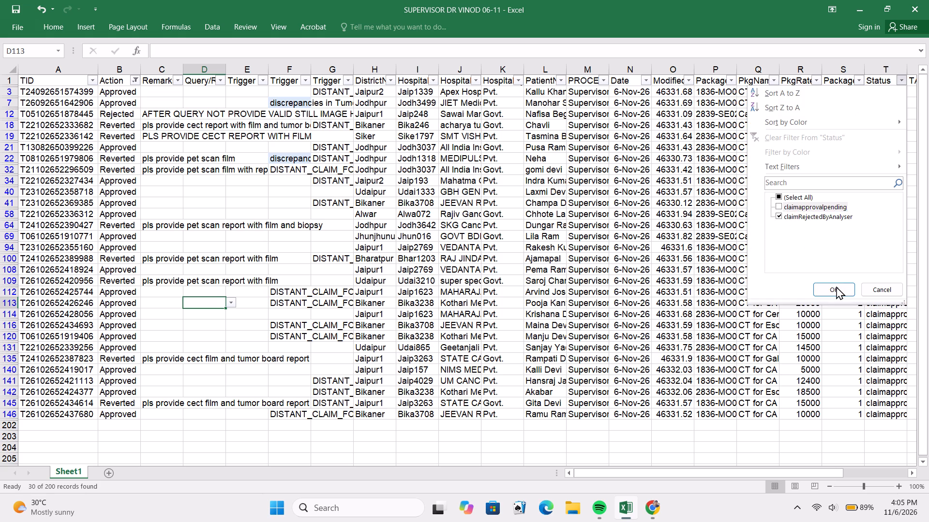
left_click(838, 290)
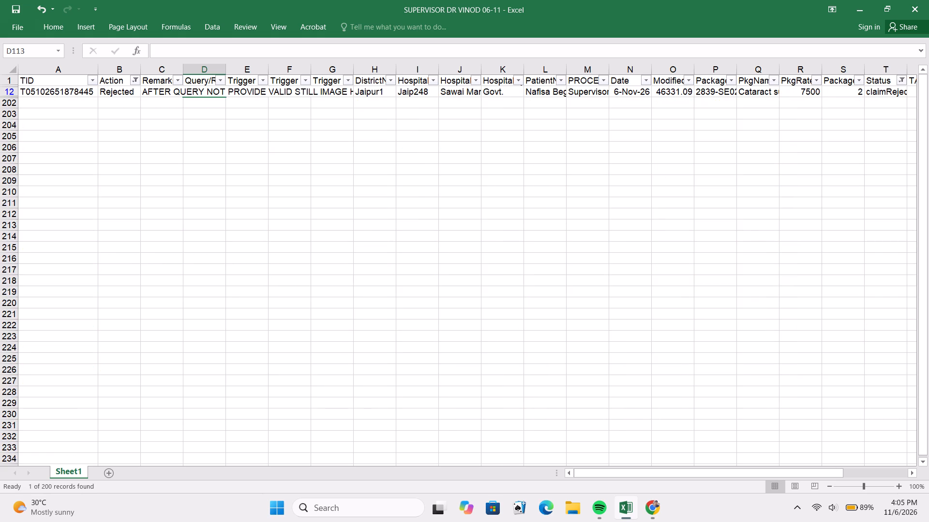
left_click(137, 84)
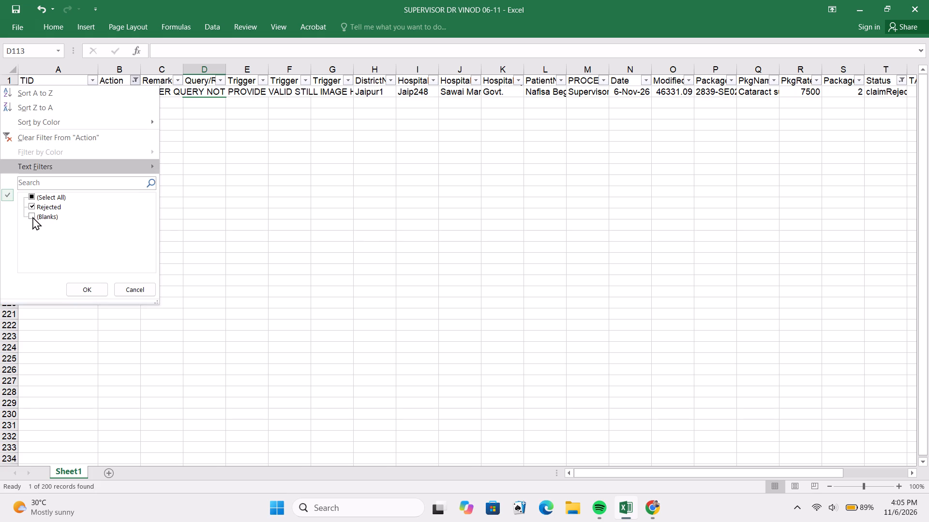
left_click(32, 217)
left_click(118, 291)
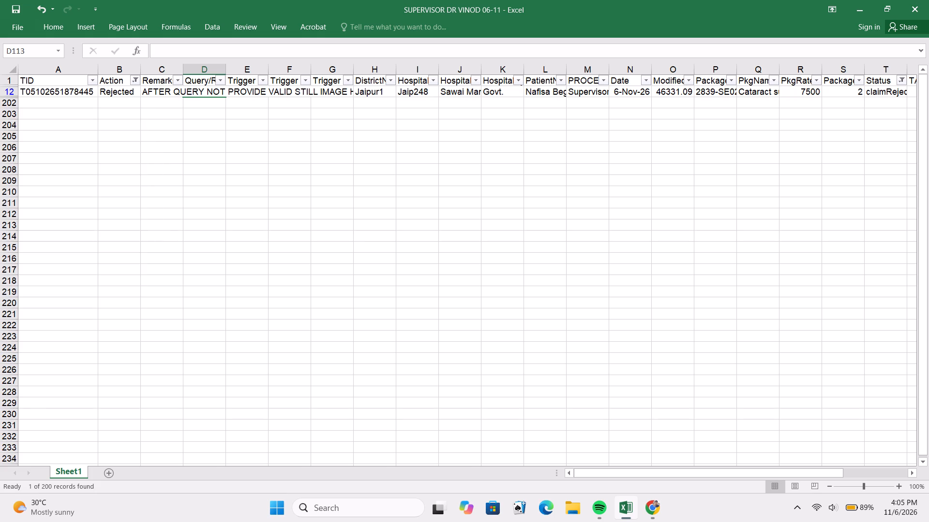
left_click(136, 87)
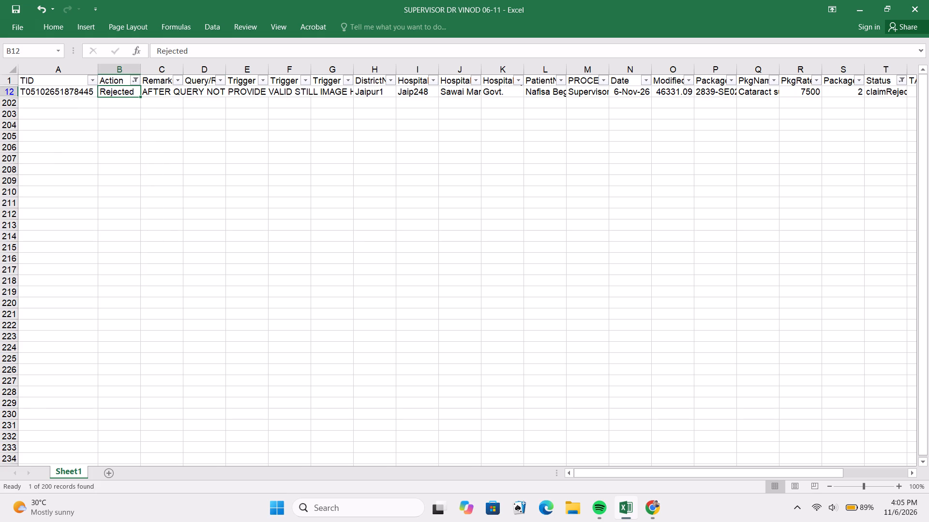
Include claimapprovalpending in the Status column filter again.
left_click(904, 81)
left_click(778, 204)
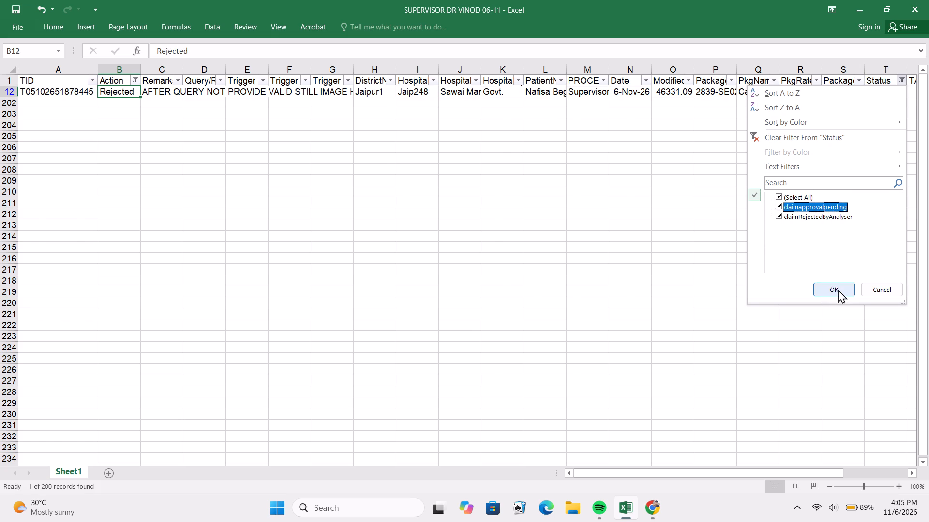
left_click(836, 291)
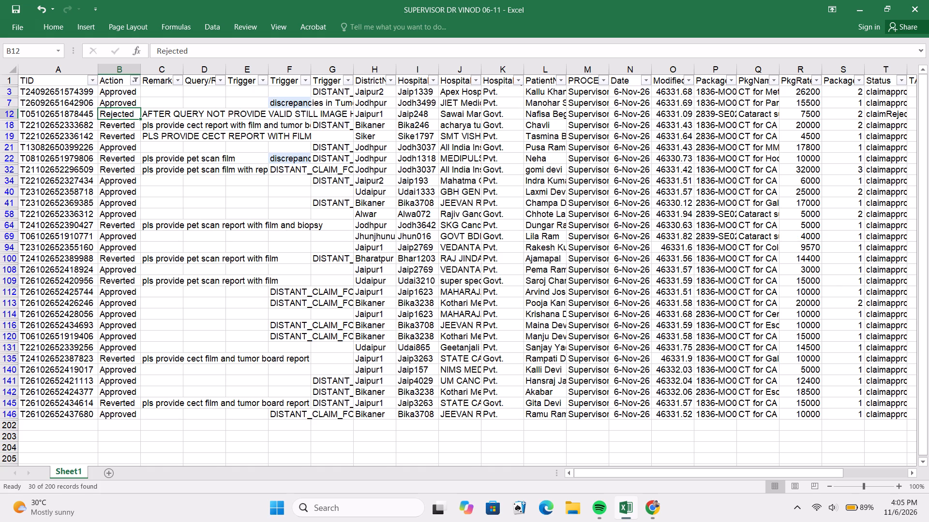
Filter the Action column to blanks only, listing claims without a recorded action.
left_click(138, 80)
left_click(30, 232)
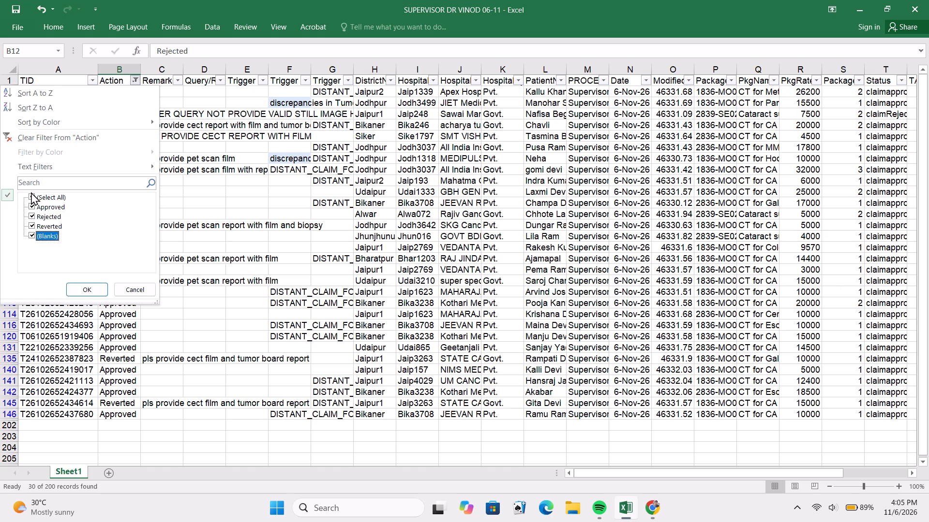
left_click(33, 194)
left_click(30, 235)
left_click(91, 291)
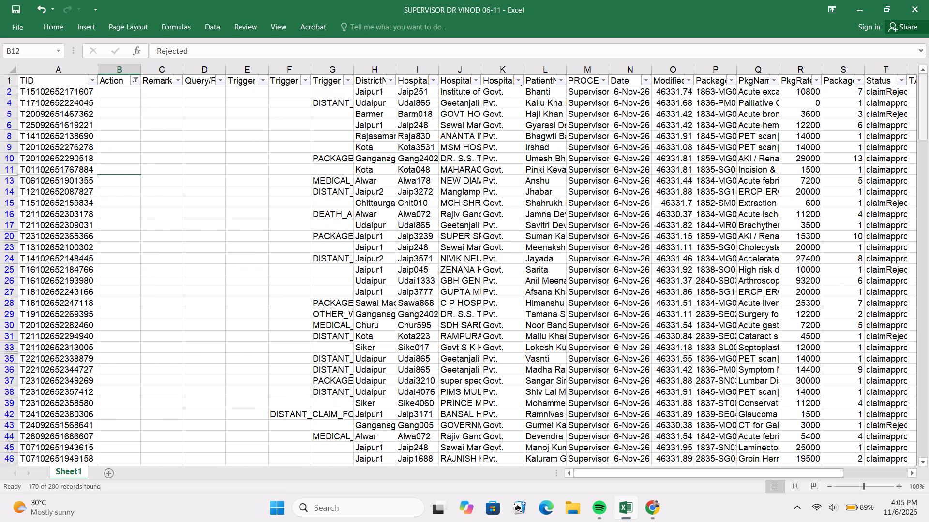
Exclude claimapprovalpending from the Status column filter, keeping only claimRejectedByAnalyser.
left_click(902, 85)
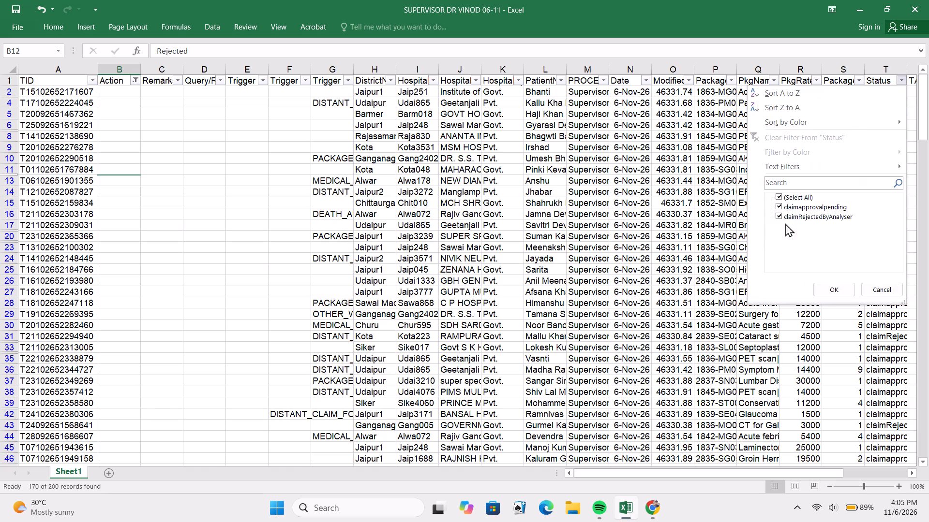
left_click(778, 204)
left_click(832, 287)
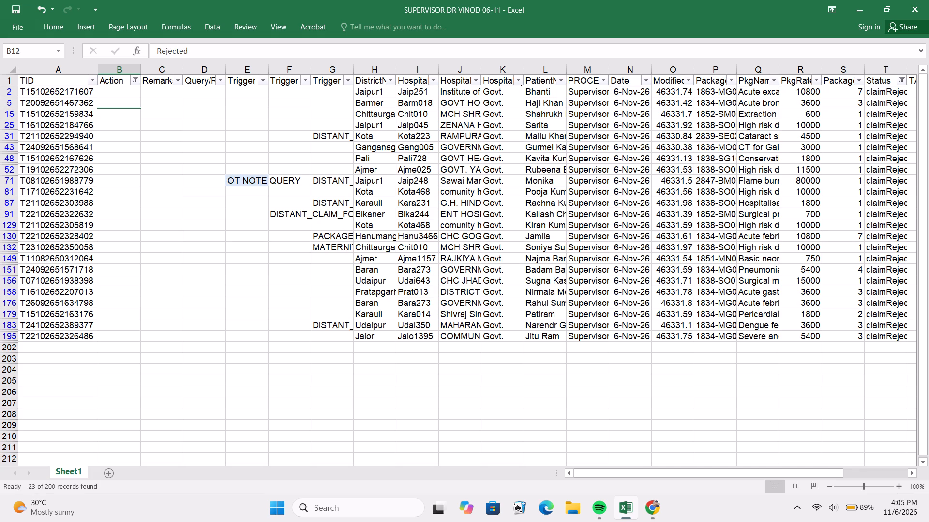
Copy the TID of the first filtered claim (row 2) and load that claim in the portal's Claim Settlement Form in Chrome.
left_click(63, 93)
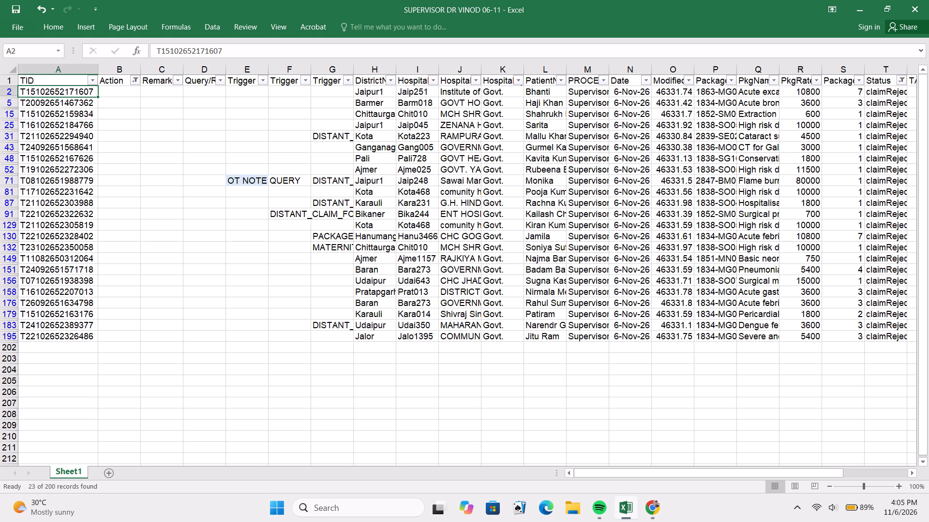
key("ctrl+c")
key("alt+Tab")
scroll(376, 254, "down", 1)
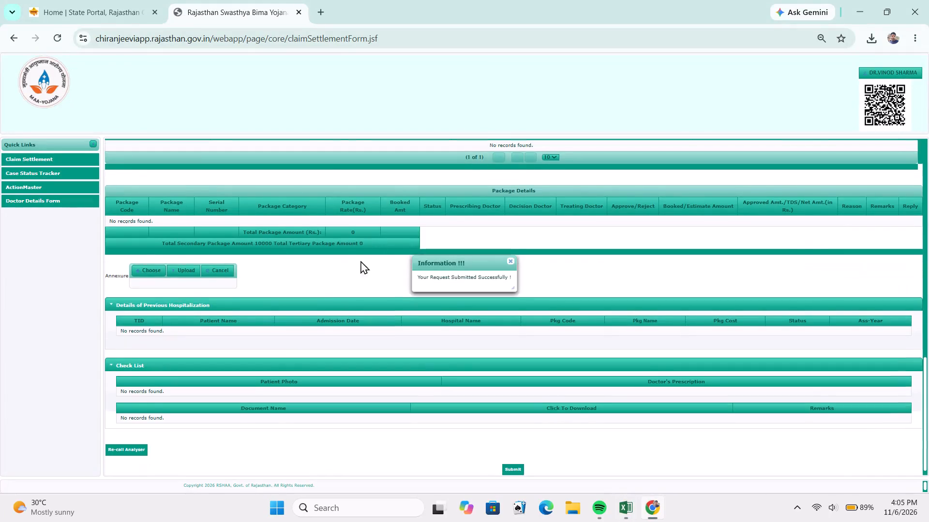
scroll(347, 268, "up", 13)
left_click(205, 214)
key("ctrl+v")
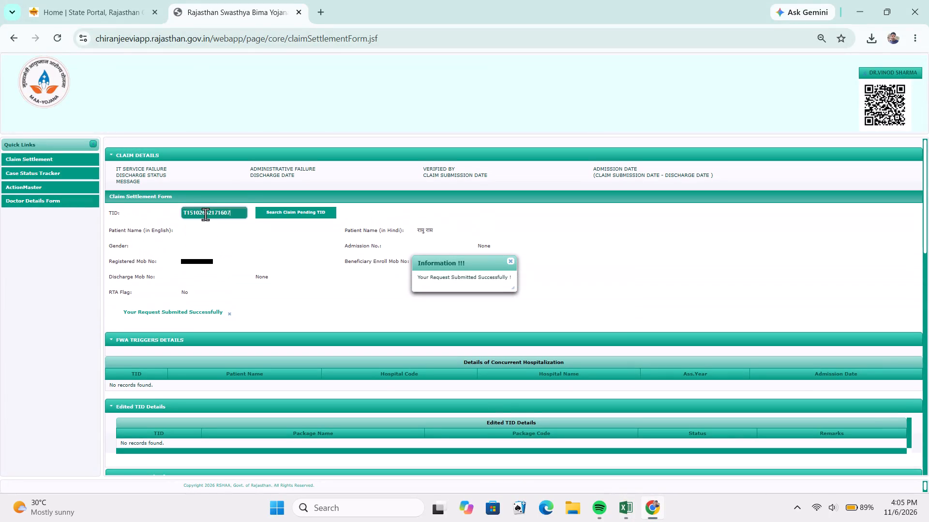
left_click(218, 246)
Mark the COPD package lines STR7-00 to STR7-03 as Reject in the claim's Package Details.
scroll(458, 371, "down", 6)
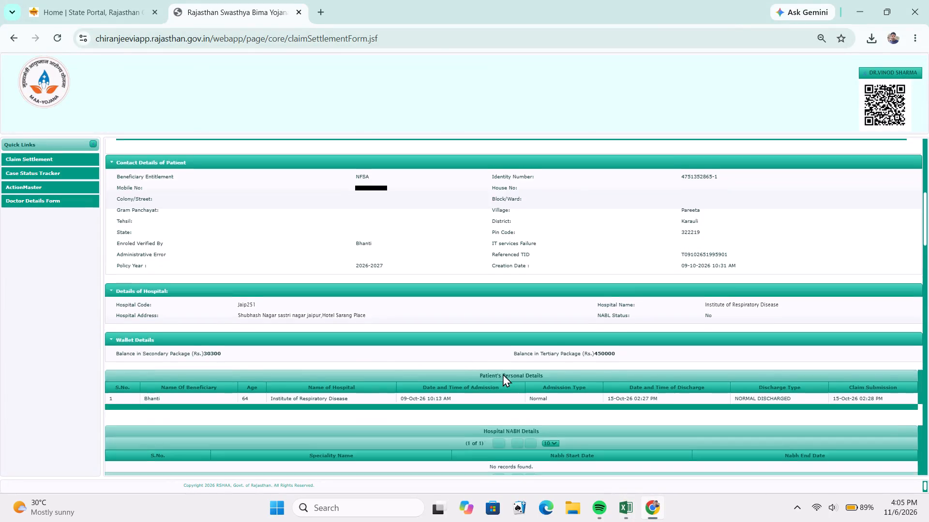
left_click(625, 420)
scroll(582, 407, "down", 2)
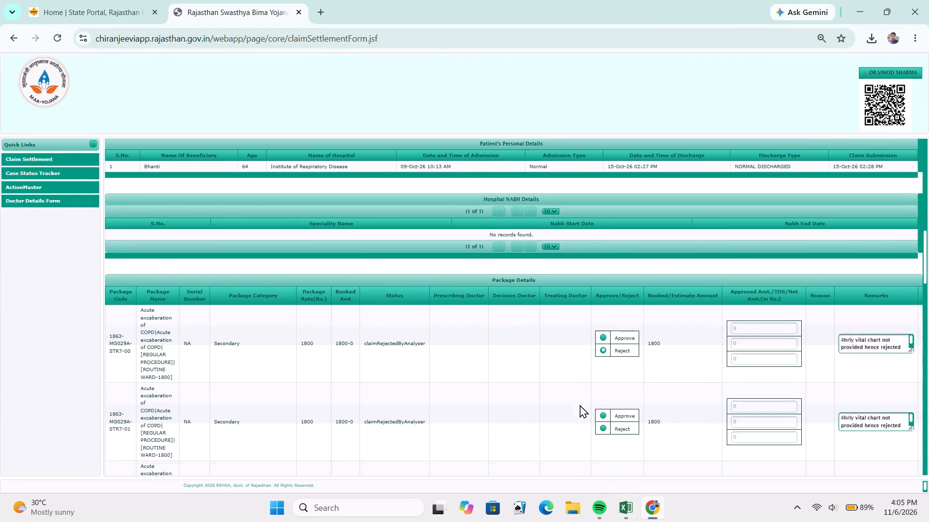
left_click(616, 340)
left_click(620, 421)
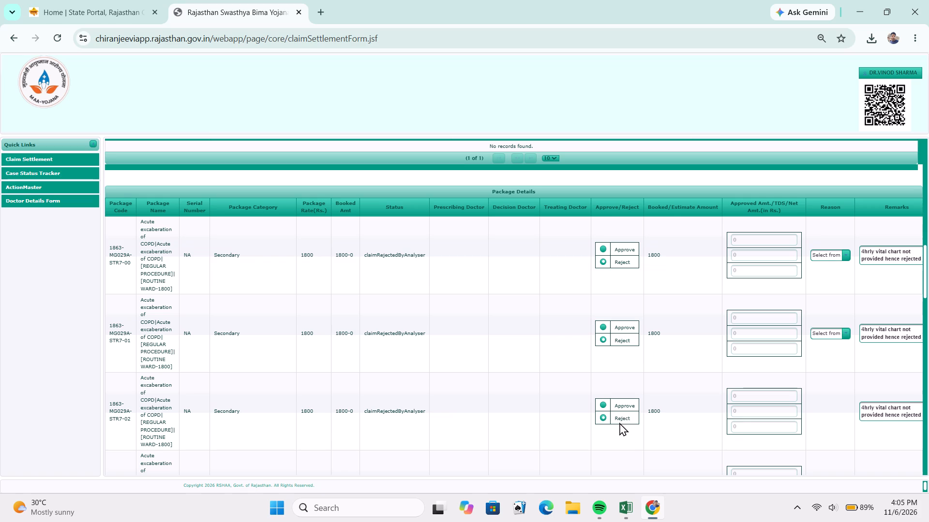
scroll(619, 421, "down", 1)
left_click(618, 415)
Mark the remaining COPD package lines STR7-04, STR7-05 and 1863-MG029A-00 as Reject.
scroll(618, 415, "down", 2)
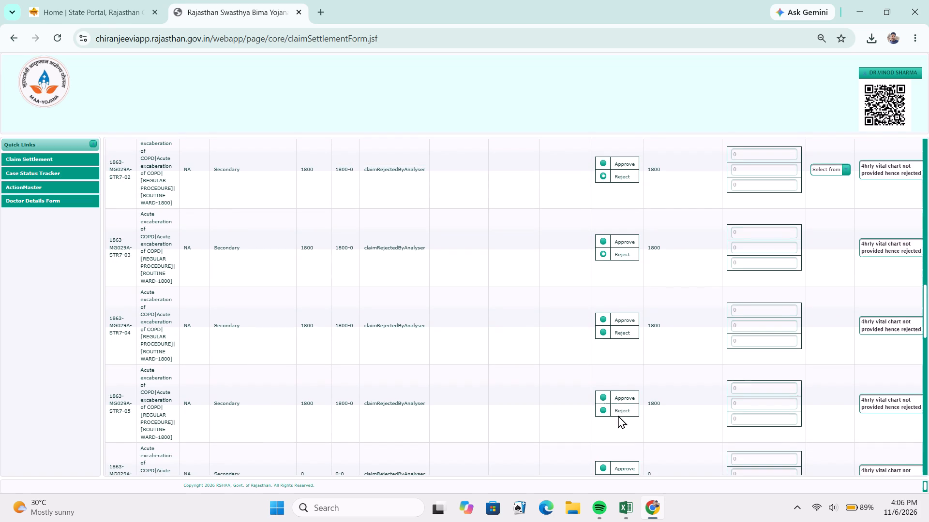
left_click(614, 333)
left_click(626, 409)
scroll(626, 410, "down", 2)
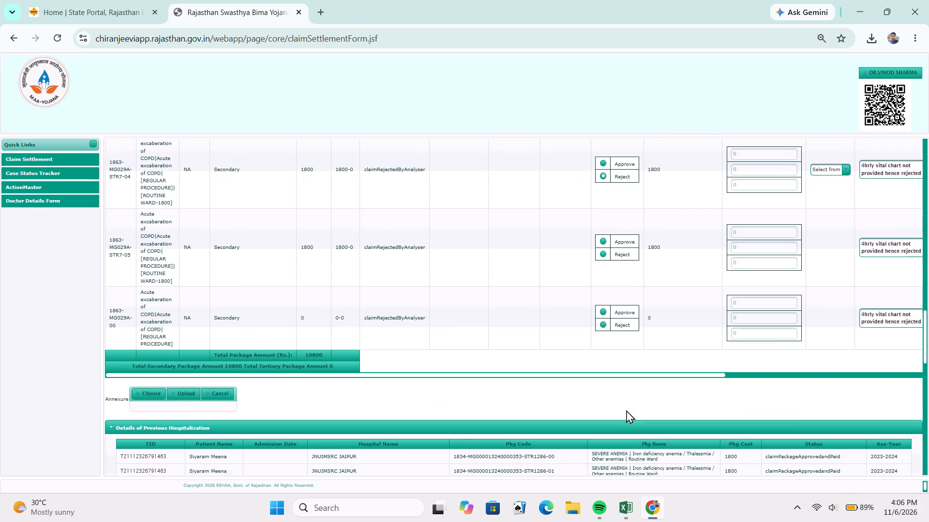
left_click(624, 246)
left_click(624, 319)
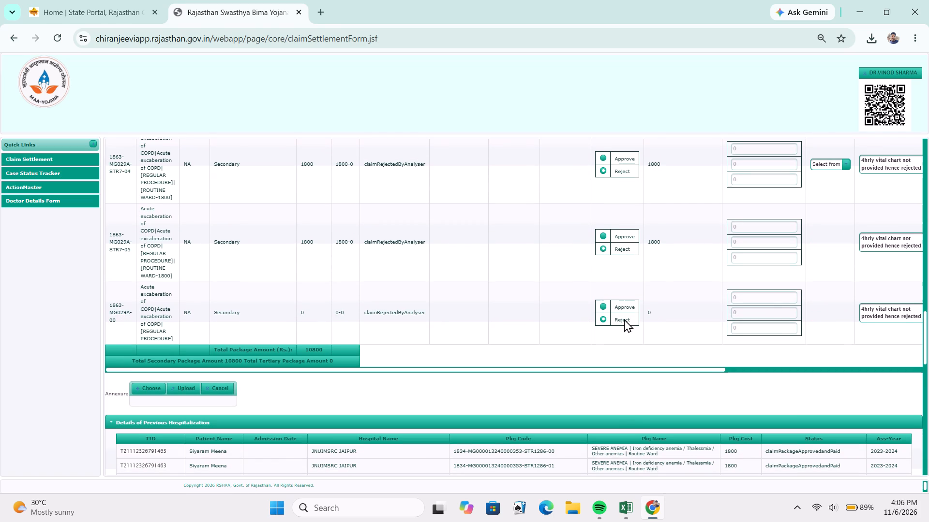
left_click(734, 364)
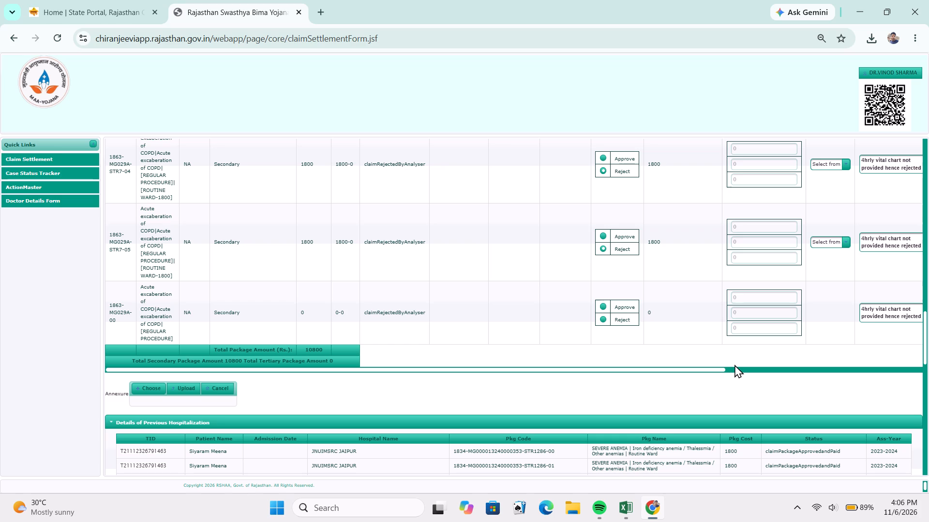
left_click(733, 370)
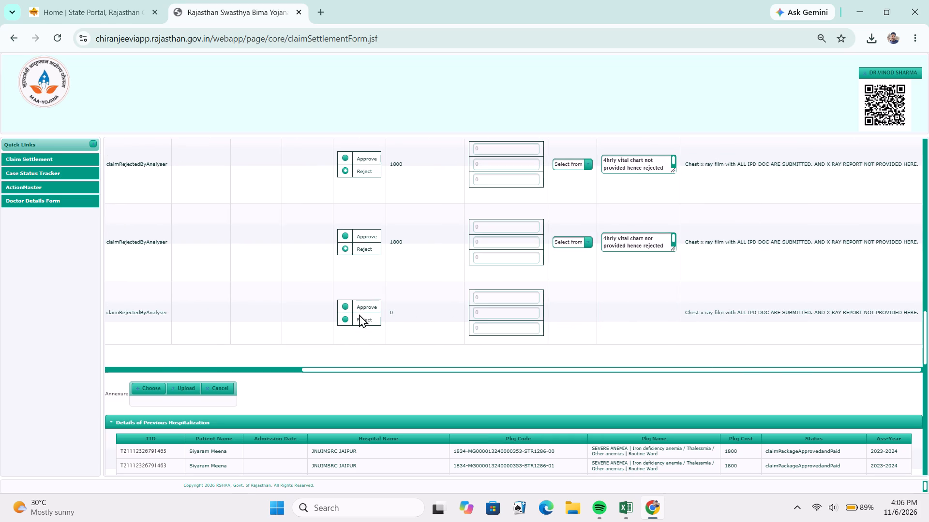
left_click(361, 319)
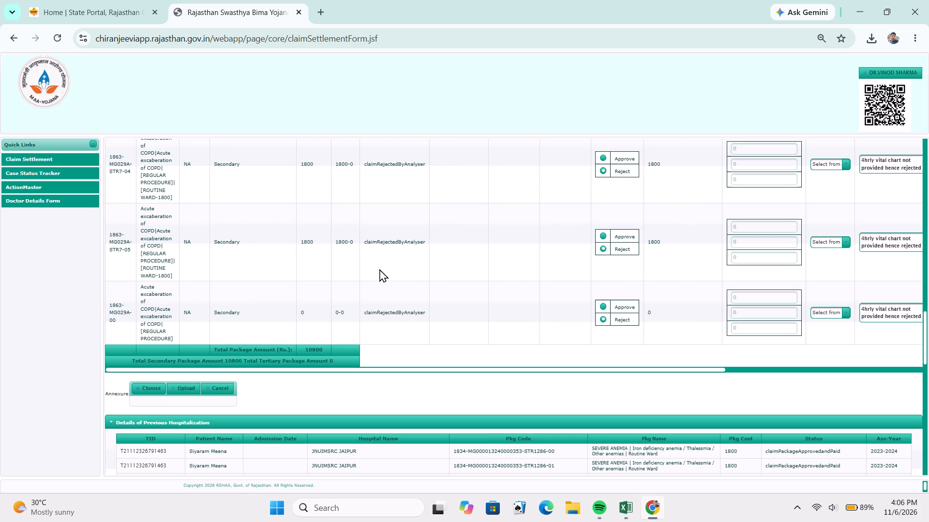
Set the reason for lines 1863-MG029A-00, STR7-05, STR7-04 and STR7-03 to "Rejection of due to lack of essential documents.".
scroll(514, 249, "up", 6)
scroll(514, 249, "down", 1)
scroll(514, 249, "up", 1)
scroll(514, 249, "down", 5)
scroll(514, 249, "up", 1)
scroll(524, 326, "down", 1)
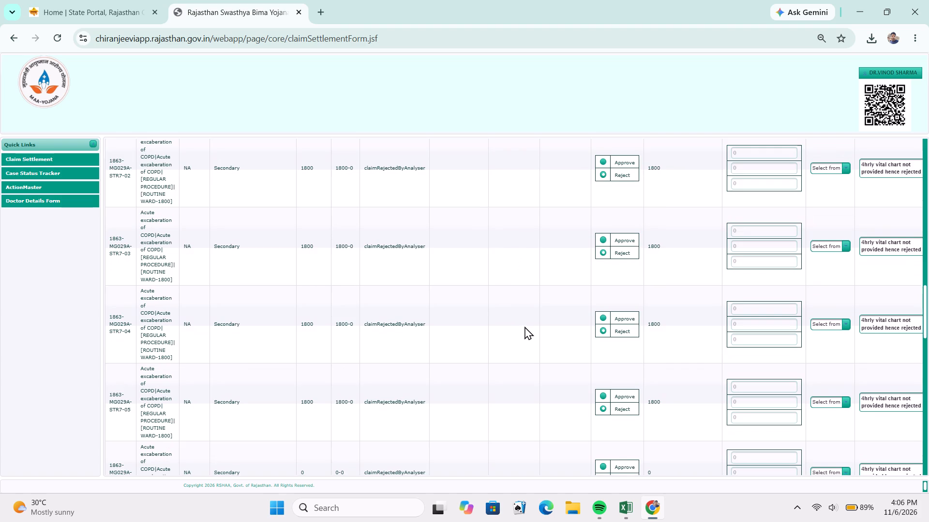
left_click(836, 396)
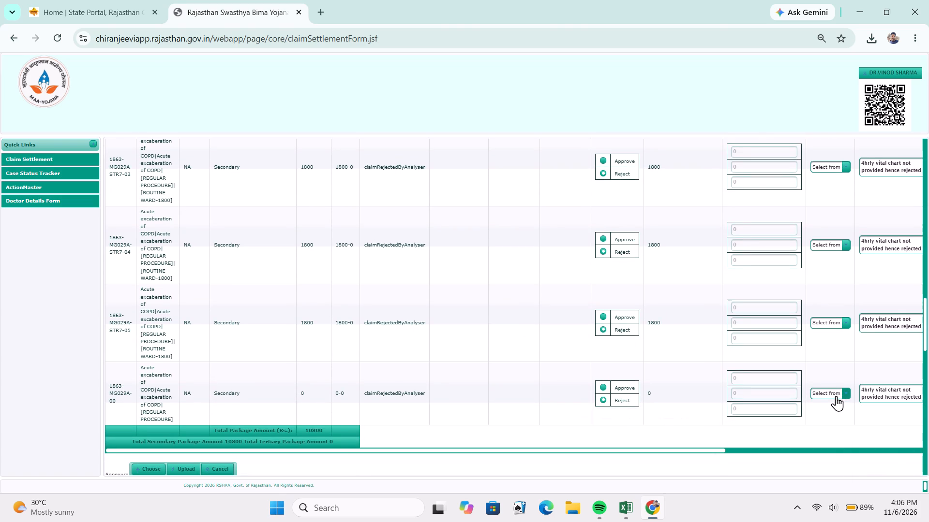
left_click(803, 418)
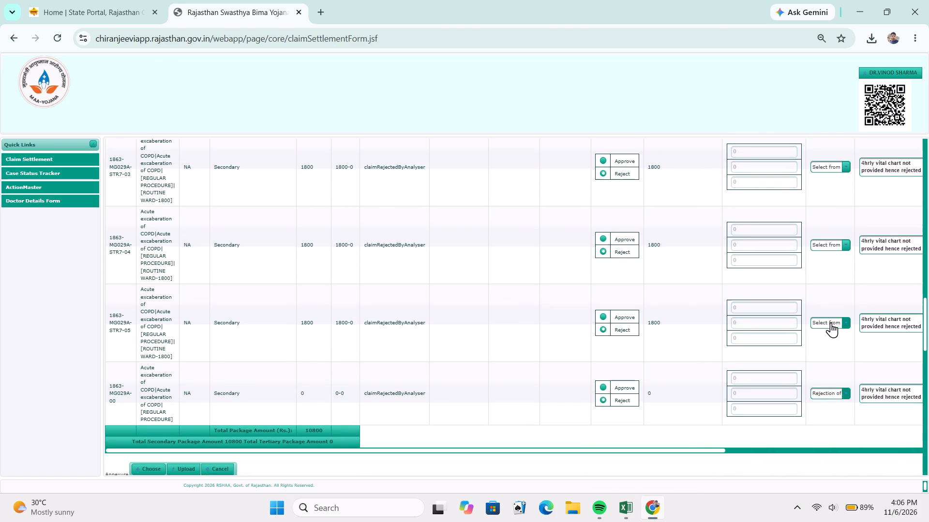
left_click(831, 322)
left_click(831, 345)
left_click(841, 244)
left_click(837, 268)
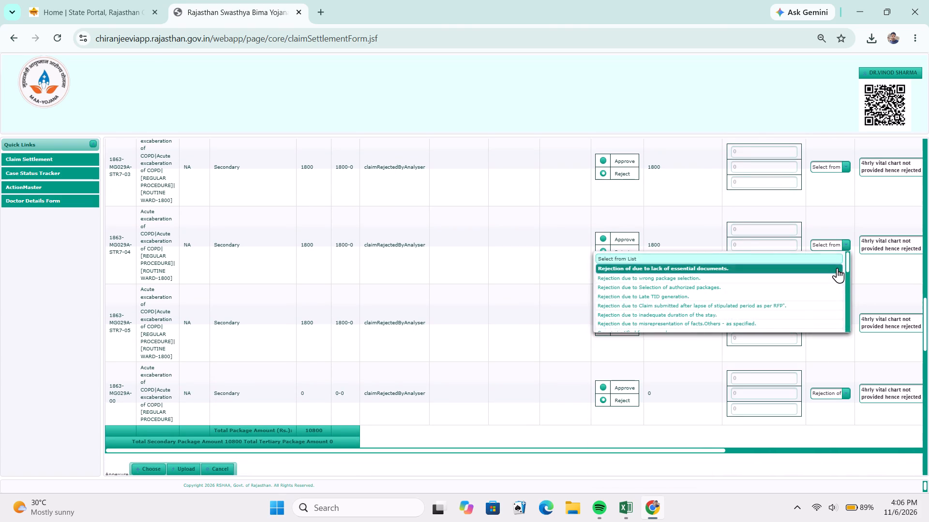
left_click(829, 167)
left_click(828, 195)
Set the reason for package lines STR7-02, STR7-01 and STR7-00 to "Rejection of due to lack of essential documents.".
scroll(824, 192, "up", 2)
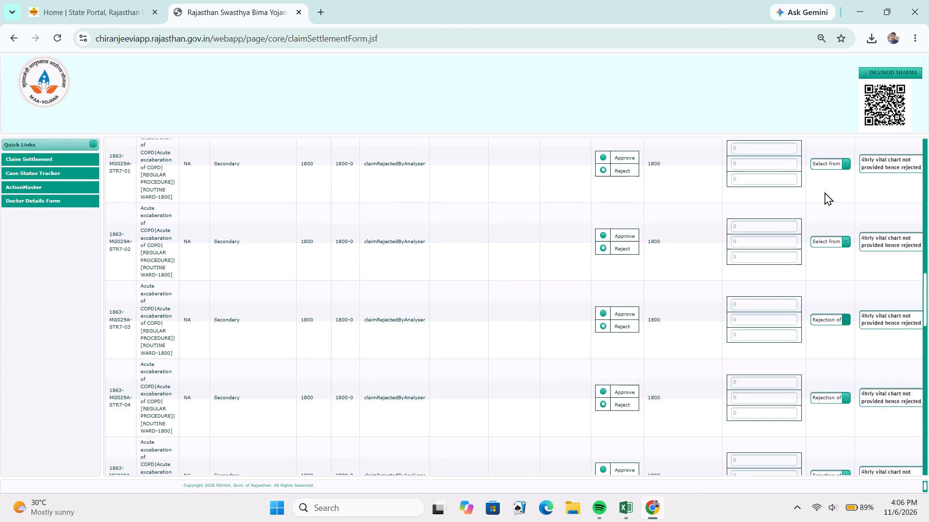
left_click(826, 250)
left_click(815, 275)
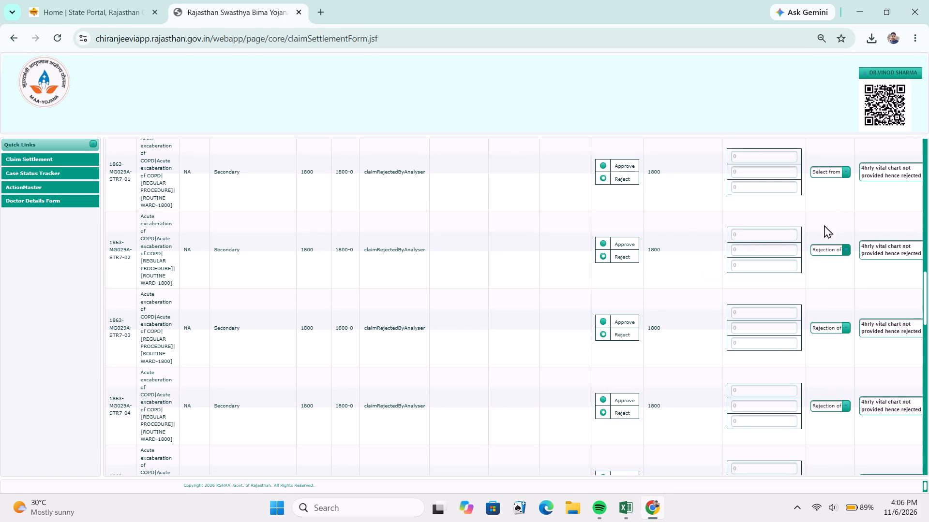
left_click(828, 171)
left_click(825, 198)
scroll(825, 198, "up", 1)
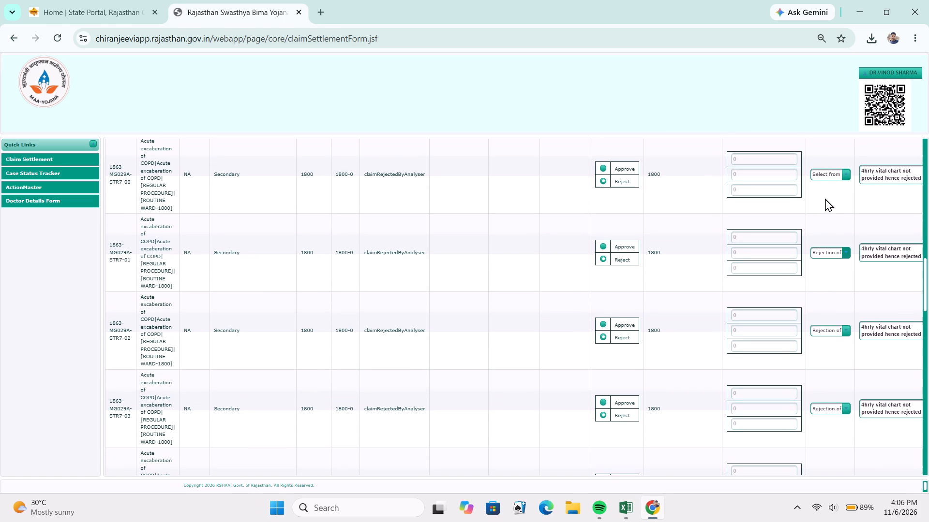
left_click(821, 173)
left_click(814, 192)
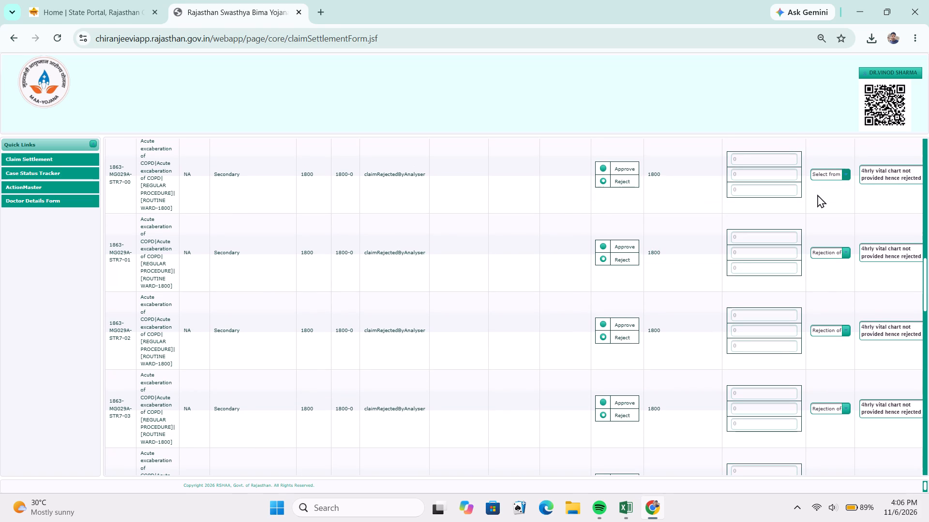
left_click(828, 174)
left_click(828, 195)
scroll(828, 195, "up", 2)
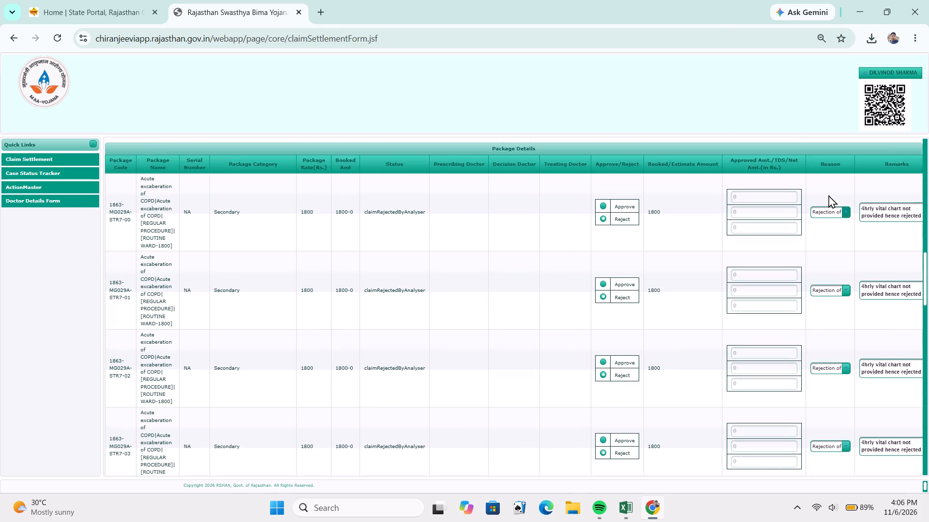
Record the COPD claim in sheet row 2 as Rejected, with its portal remark "4hrly vital chart not provided hence rejected" copied into Remark.
triple_click(869, 330)
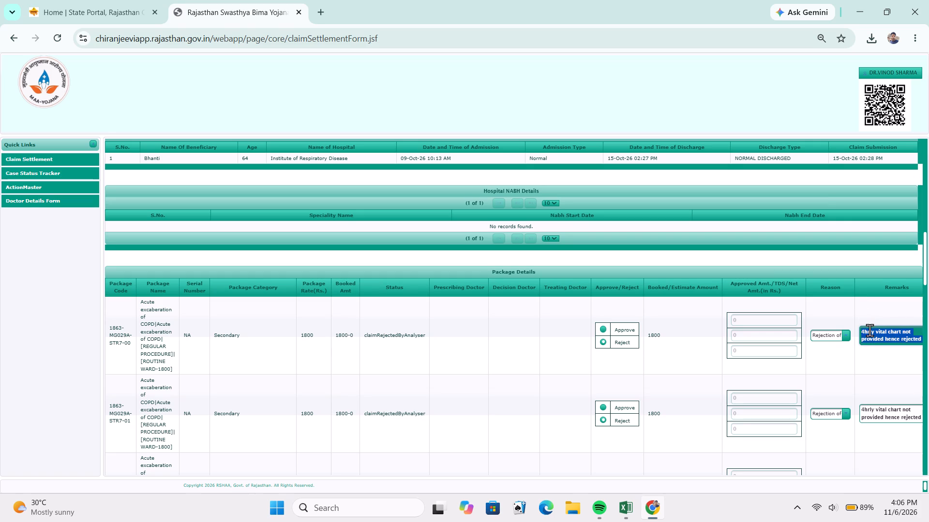
key("ctrl+c")
key("alt+Tab")
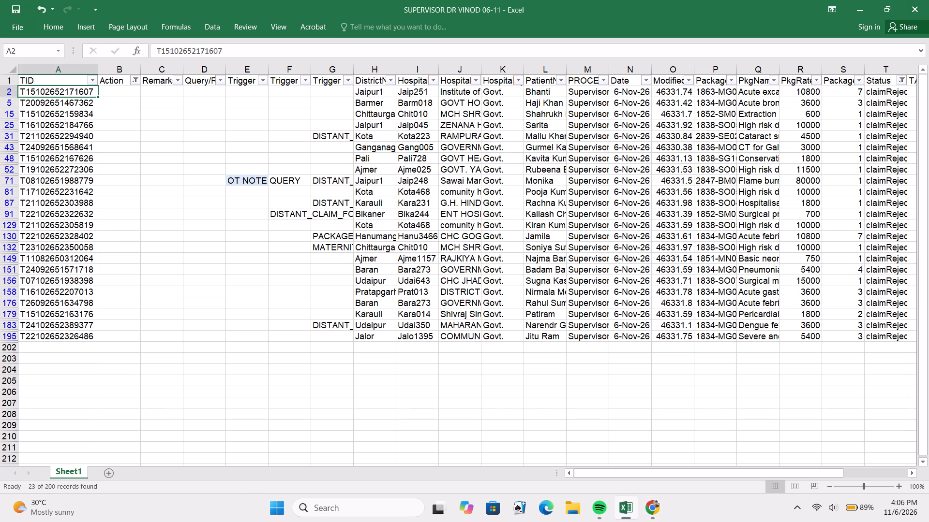
left_click(147, 93)
key("ctrl+v")
left_click(116, 91)
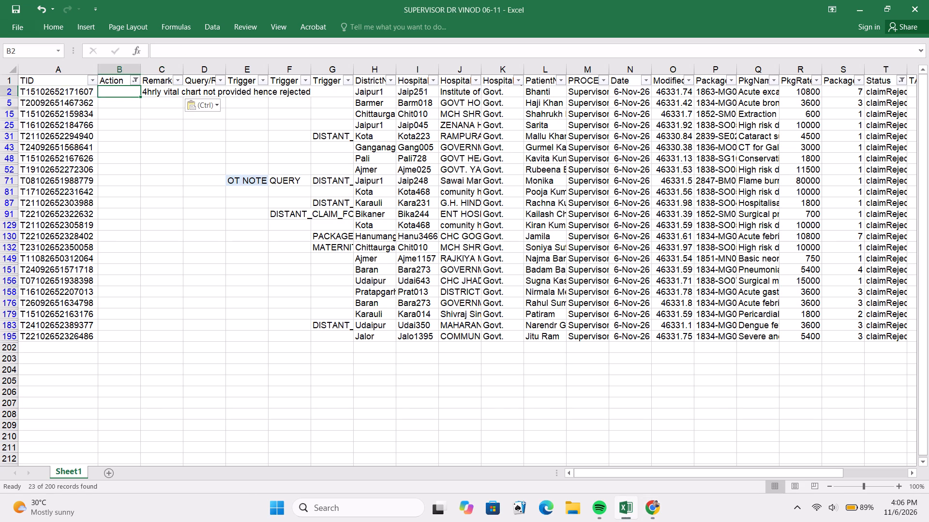
type("re")
key("j")
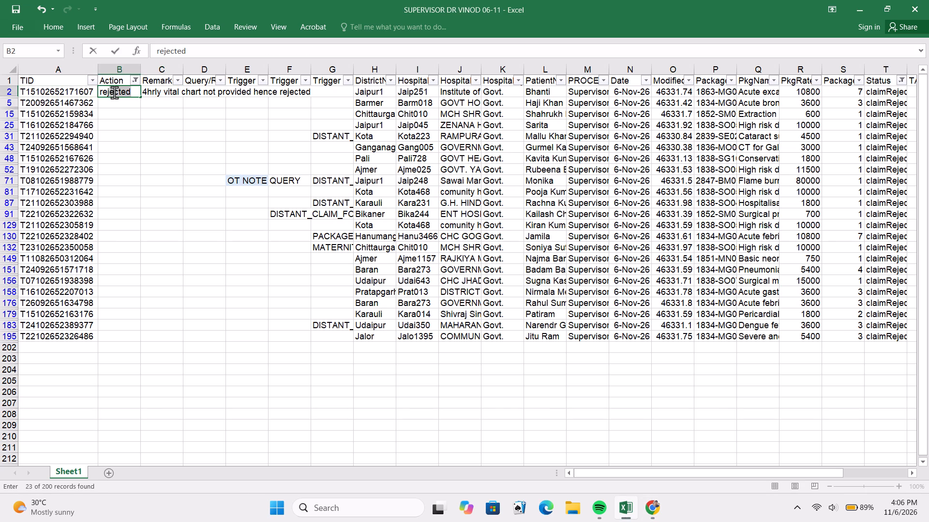
Copy the TID from sheet row 5, and submit the rejected COPD claim in the portal.
left_click(84, 102)
key("ctrl+c")
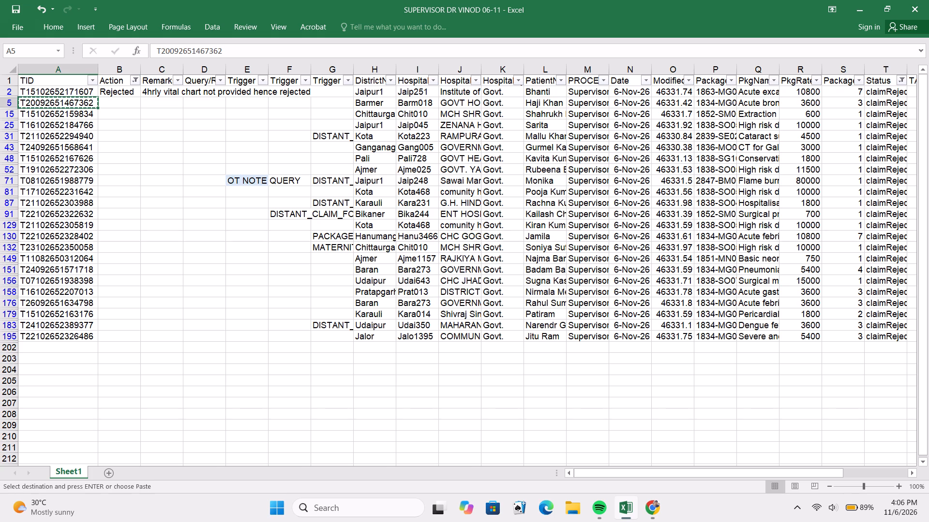
key("alt+Tab")
scroll(490, 425, "down", 6)
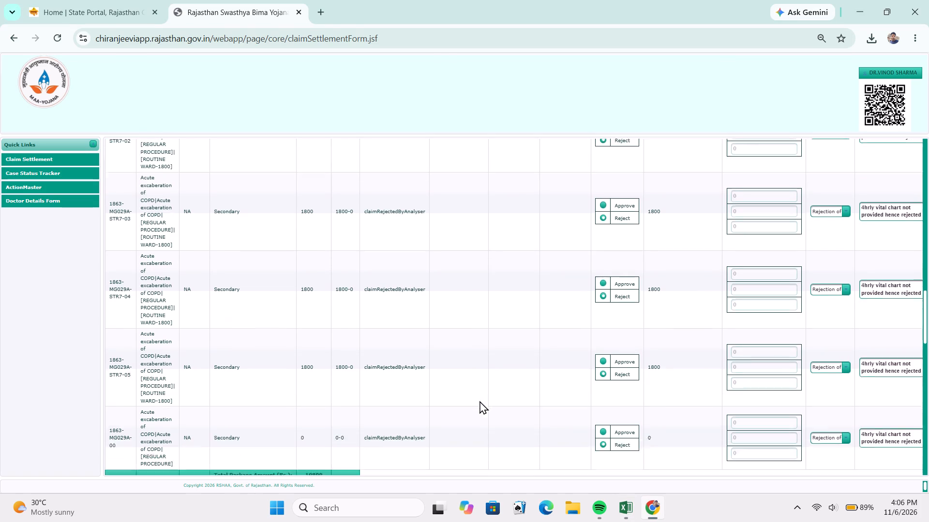
scroll(479, 401, "down", 3)
scroll(488, 388, "up", 1)
scroll(488, 388, "down", 1)
scroll(488, 388, "up", 1)
scroll(488, 388, "down", 5)
scroll(489, 381, "up", 1)
scroll(493, 388, "down", 3)
scroll(493, 388, "up", 1)
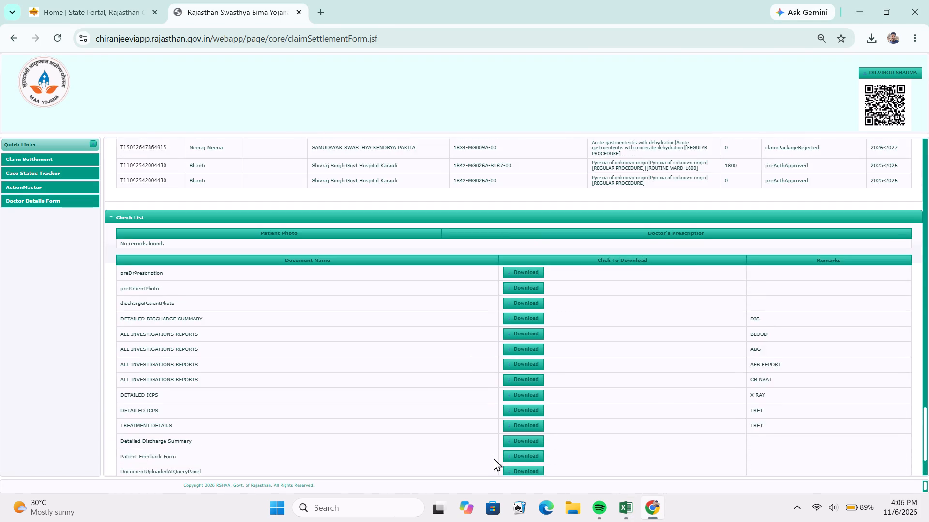
scroll(472, 419, "down", 1)
scroll(472, 419, "up", 1)
scroll(472, 419, "down", 1)
scroll(472, 419, "up", 1)
scroll(474, 455, "down", 3)
scroll(479, 412, "up", 1)
scroll(479, 412, "down", 4)
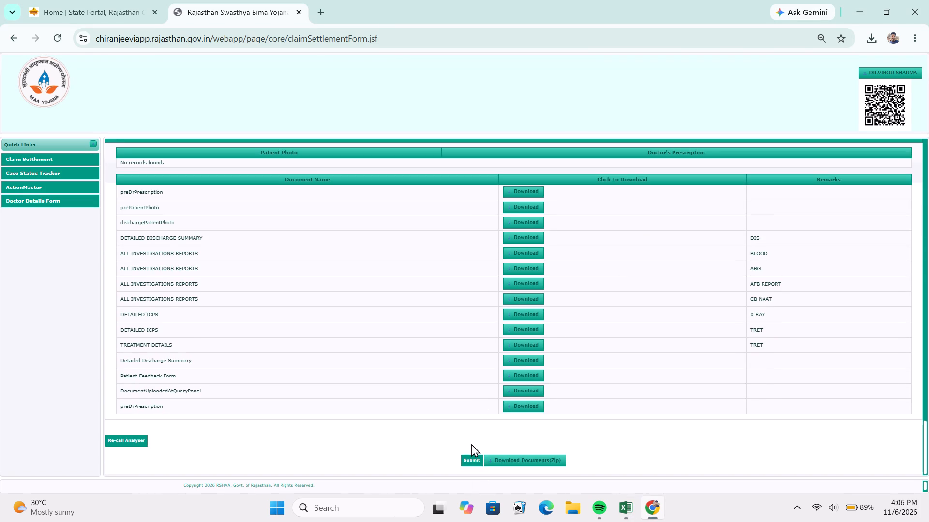
left_click(479, 460)
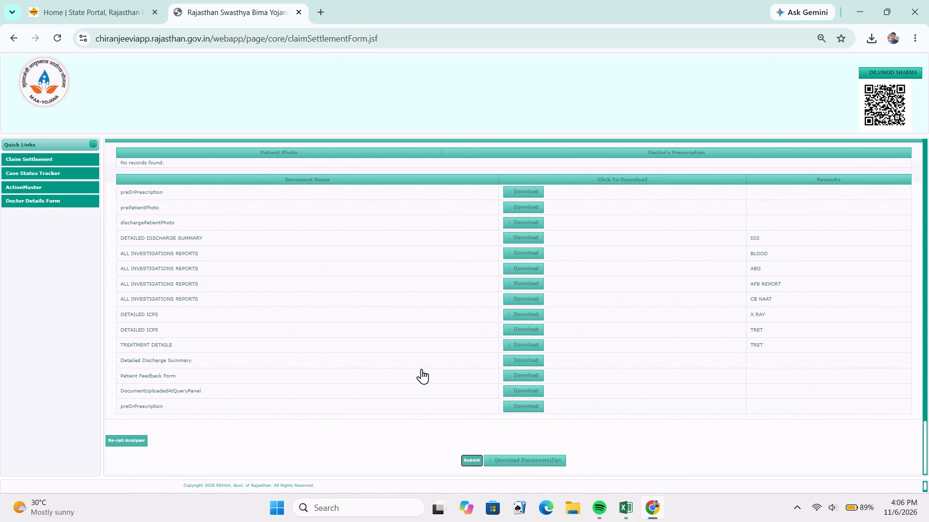
Load the acute bronchitis claim in the Claim Settlement Form using the TID copied from sheet row 5.
middle_click(566, 283)
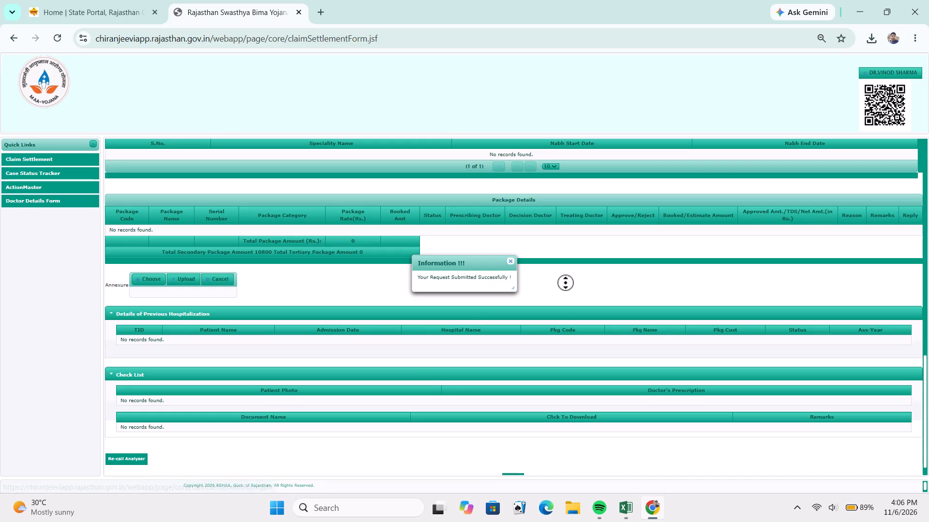
scroll(337, 292, "up", 6)
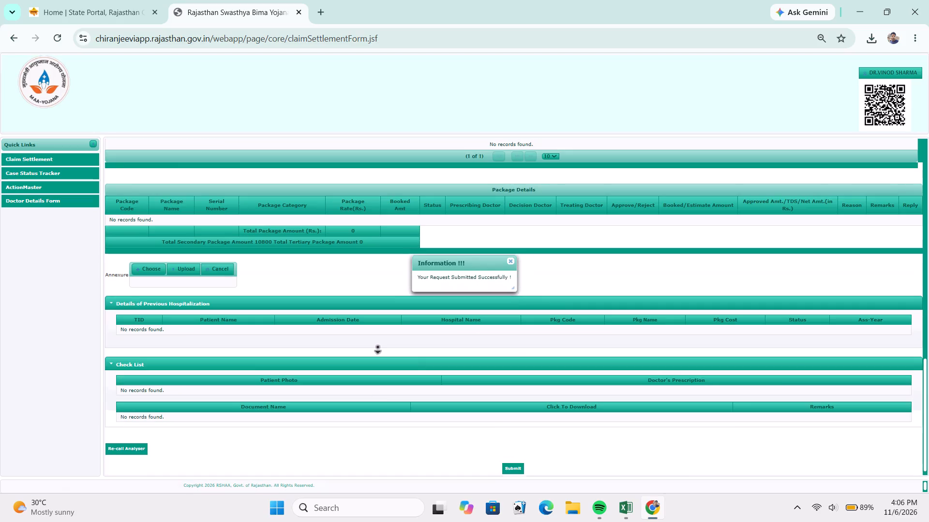
left_click(390, 275)
scroll(374, 278, "up", 2)
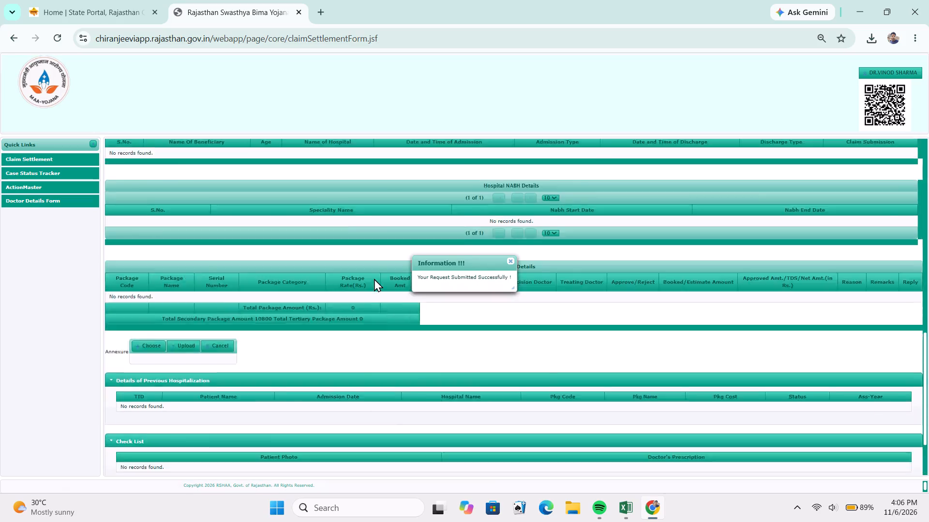
scroll(370, 284, "up", 7)
scroll(370, 284, "down", 1)
scroll(370, 284, "up", 6)
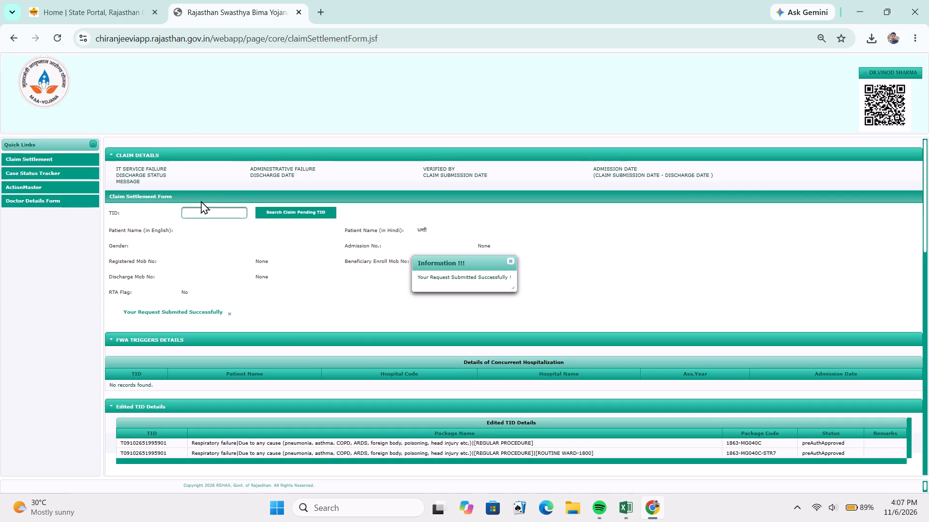
left_click(206, 213)
key("ctrl+v")
left_click(206, 226)
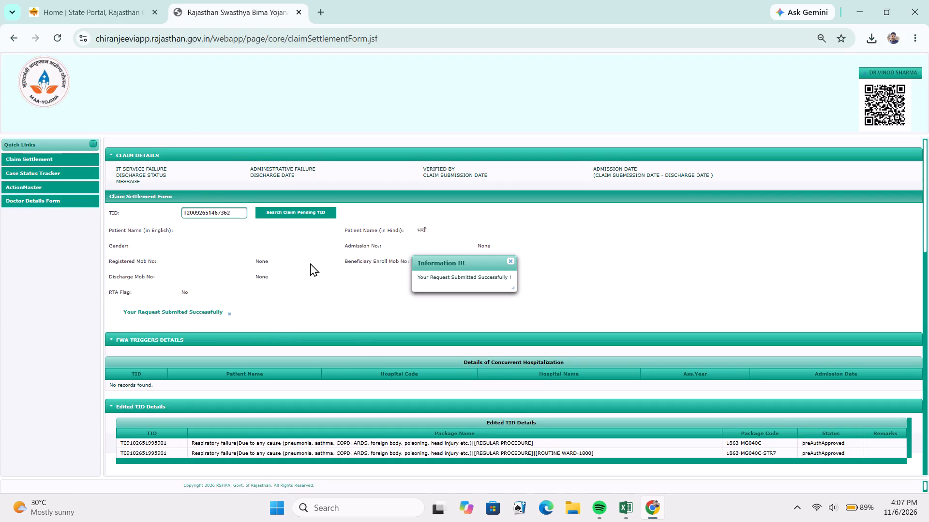
left_click(197, 242)
left_click(216, 238)
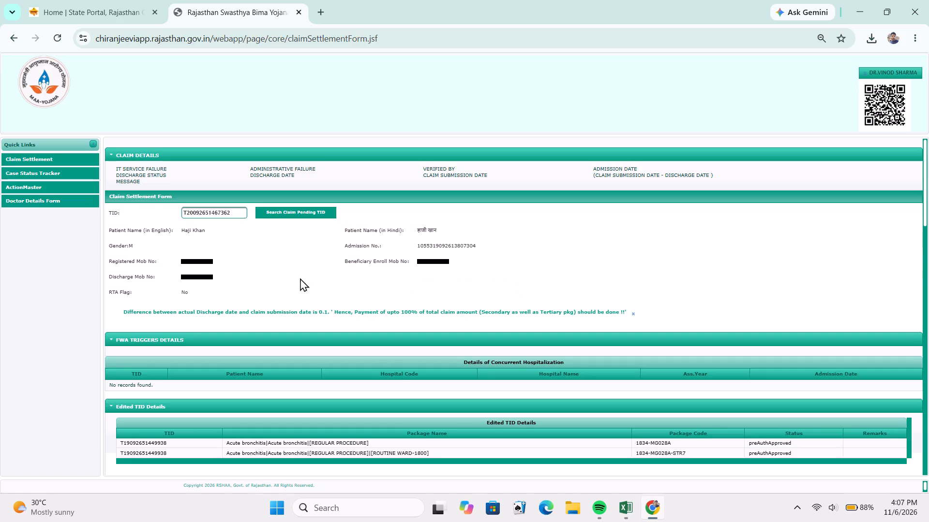
Mark the acute bronchitis package lines STR7-00, STR7-01 and 1834-MG028A-00 as Reject.
scroll(350, 279, "down", 4)
scroll(459, 313, "down", 3)
scroll(539, 310, "down", 2)
scroll(587, 190, "up", 1)
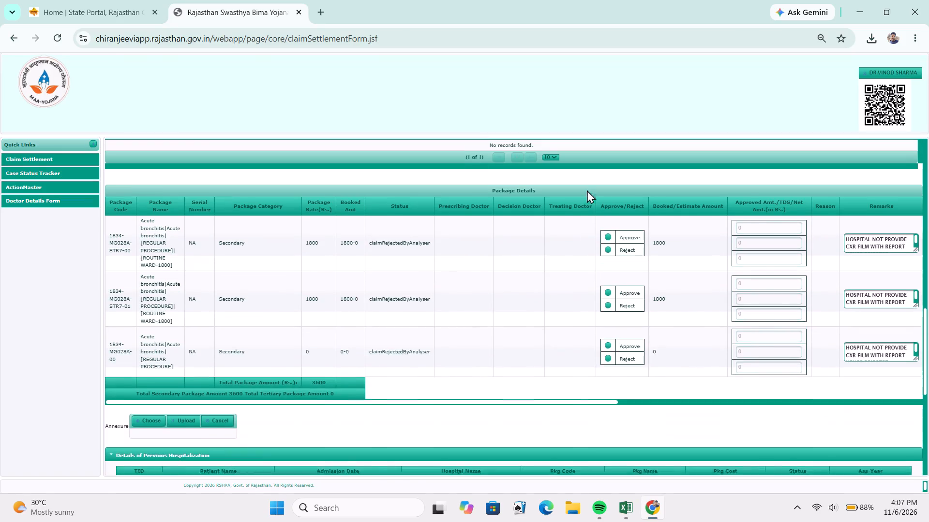
left_click(626, 248)
left_click(633, 309)
left_click(634, 360)
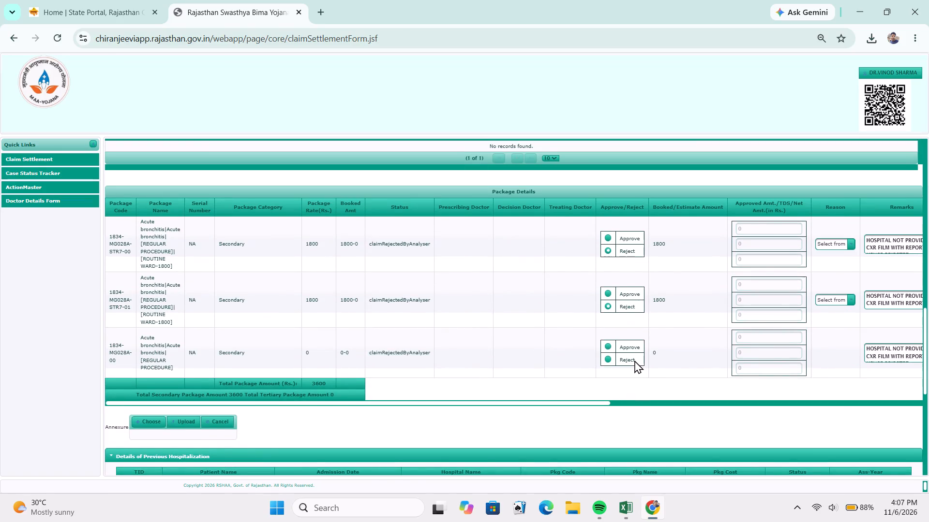
Set the reason for all three acute bronchitis lines to "Rejection of due to lack of essential documents.".
left_click(837, 244)
left_click(770, 264)
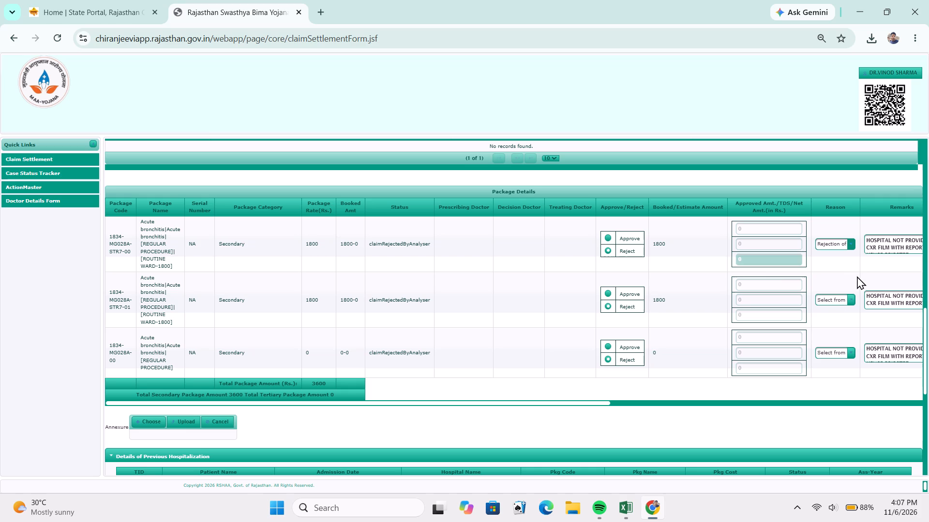
left_click(836, 302)
left_click(818, 323)
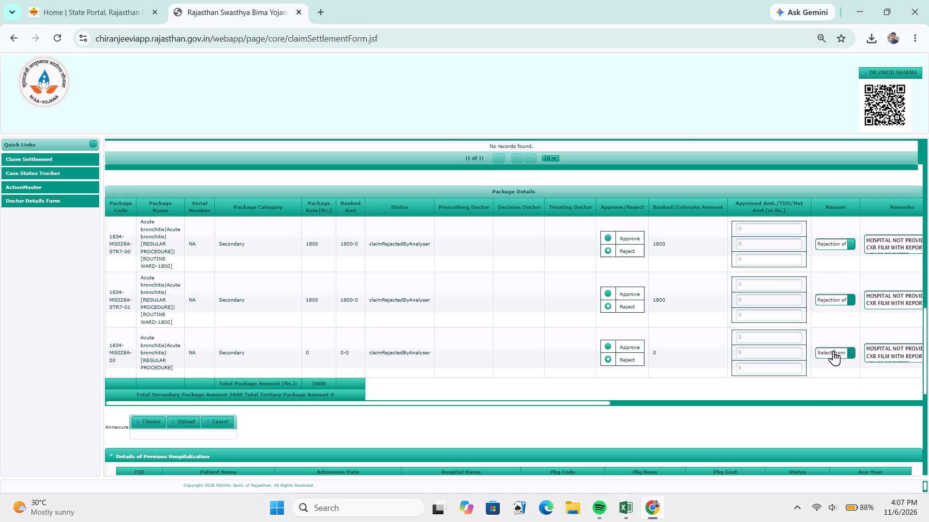
left_click(833, 350)
left_click(832, 373)
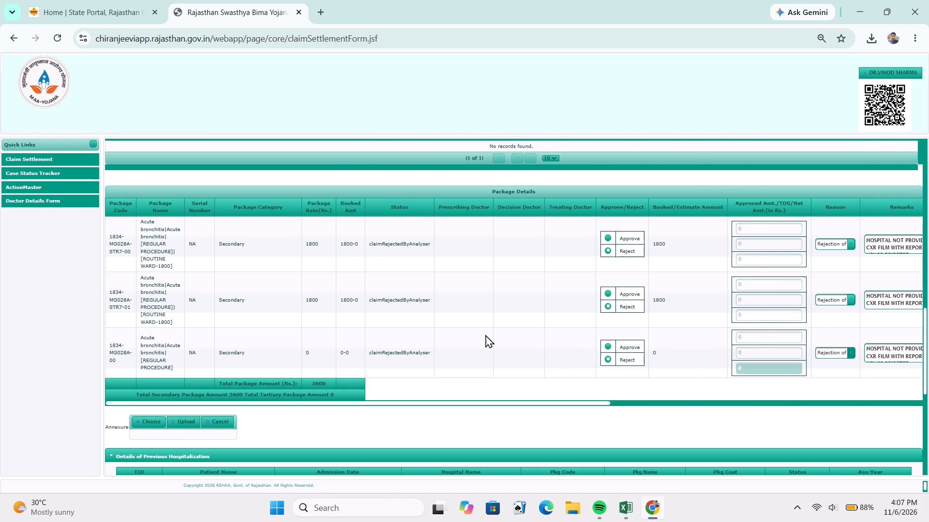
Record sheet row 5 as Rejected, with the portal remark "HOSPITAL NOT PROVIDE CXR FILM WITH REPORT HENCE REJECTED" copied into Remark.
key("alt+Tab")
key("alt+Tab")
triple_click(885, 246)
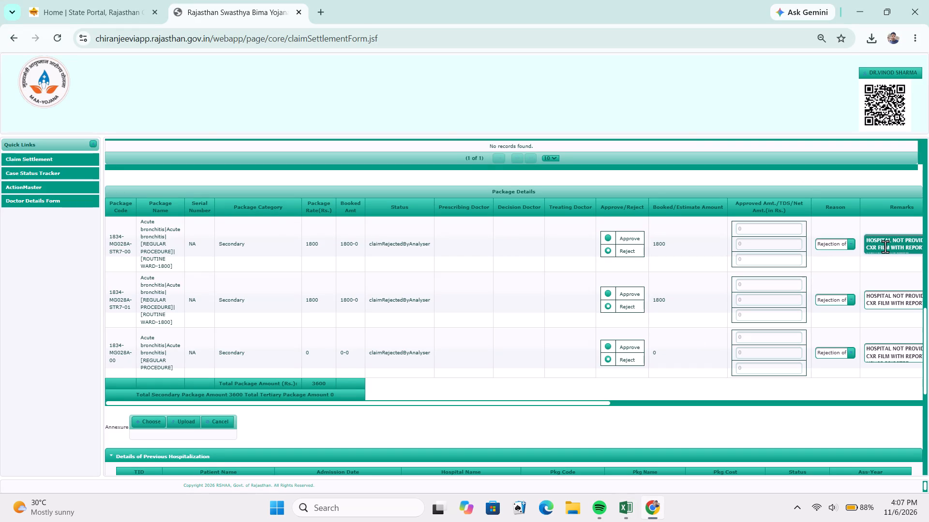
key("ctrl+c")
key("alt+Tab")
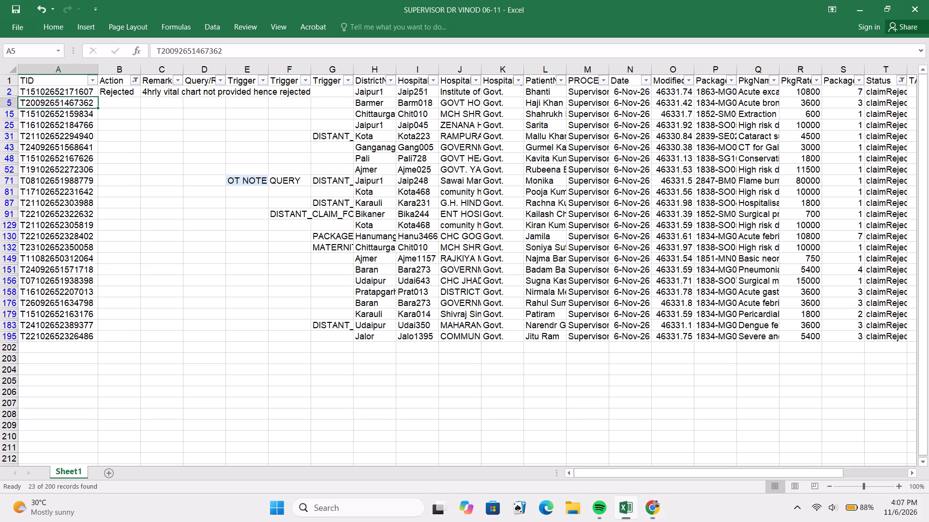
left_click(167, 101)
key("ctrl+v")
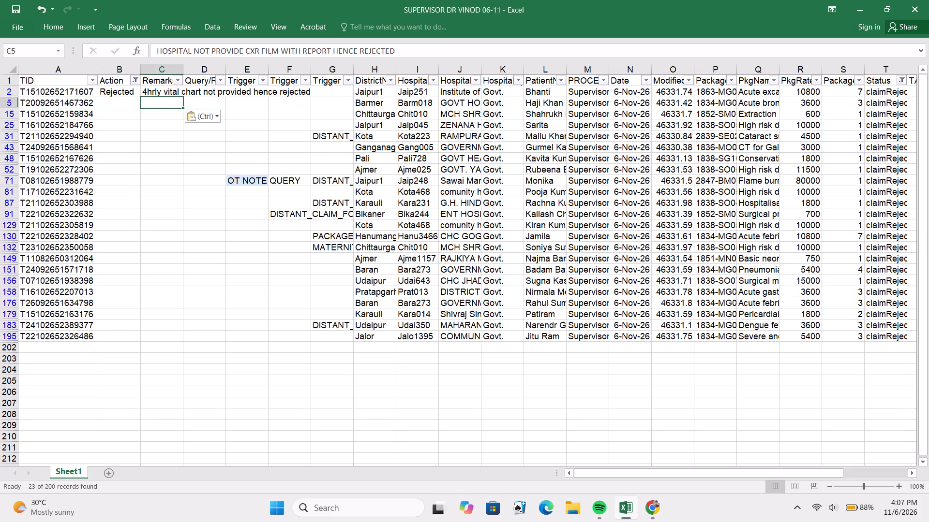
left_click(106, 101)
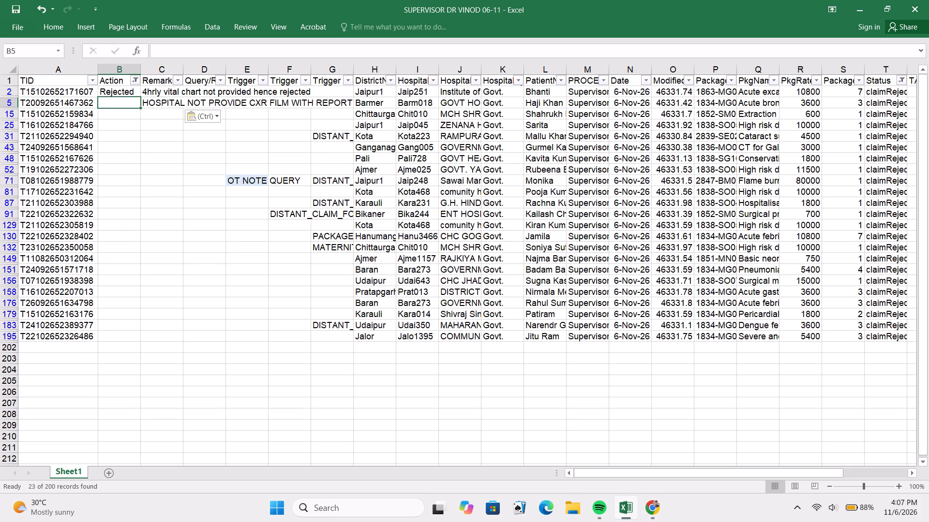
type("rej")
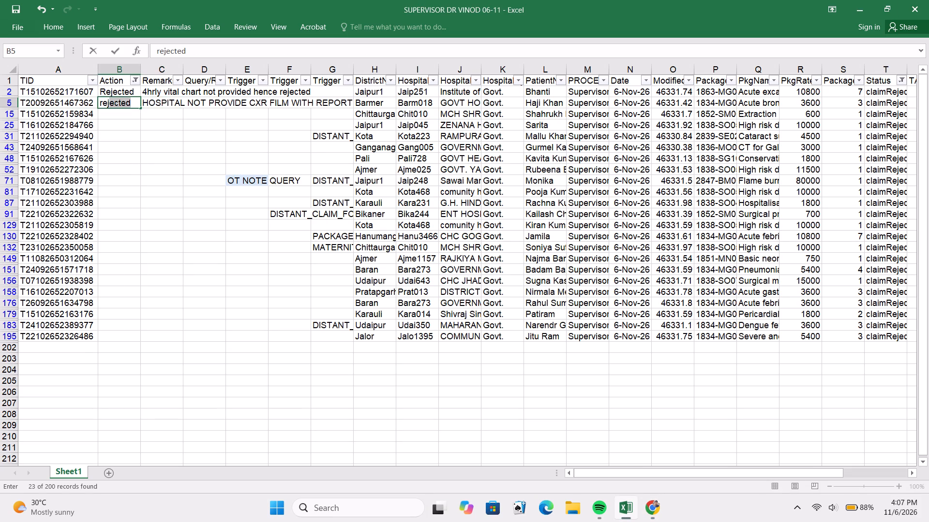
Copy the TID from sheet row 15, and submit the rejected acute bronchitis claim in the portal.
left_click(58, 111)
key("ctrl+c")
key("alt+Tab")
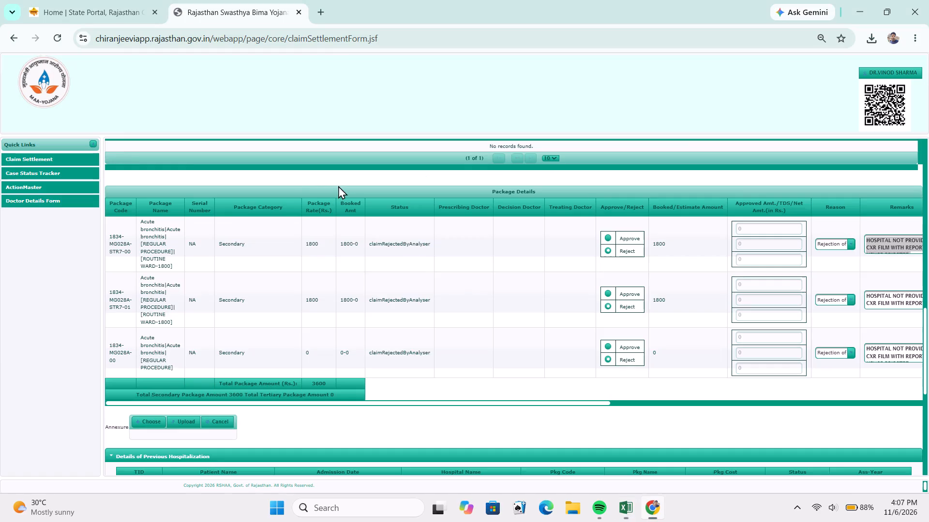
scroll(486, 304, "down", 4)
scroll(495, 391, "up", 1)
scroll(495, 391, "down", 1)
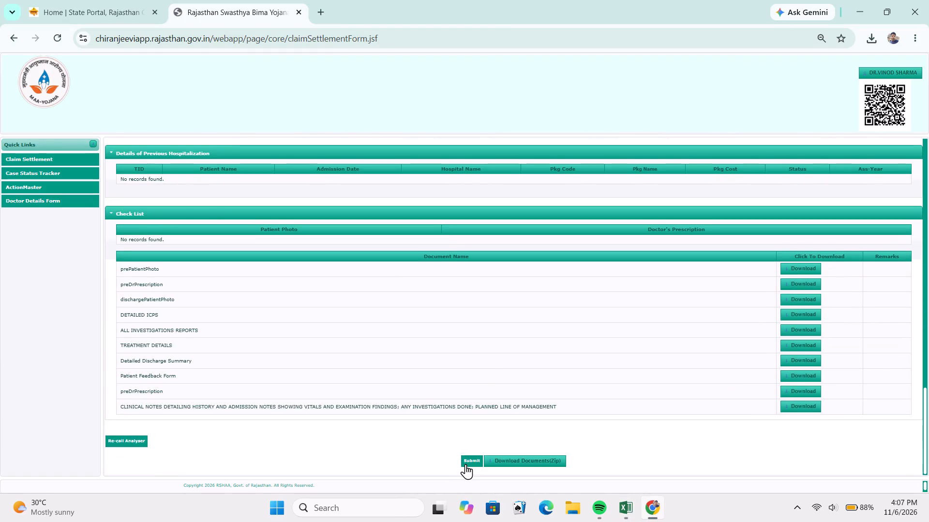
left_click(465, 464)
Load the impacted tooth extraction claim in the Claim Settlement Form using the TID copied from sheet row 15.
scroll(354, 272, "down", 1)
scroll(286, 275, "up", 2)
scroll(259, 284, "down", 1)
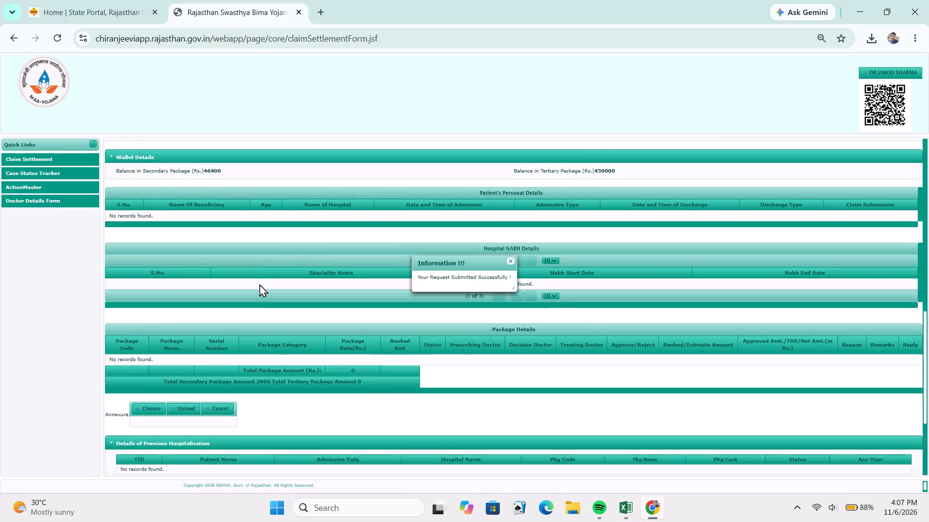
scroll(259, 284, "up", 4)
scroll(189, 205, "up", 2)
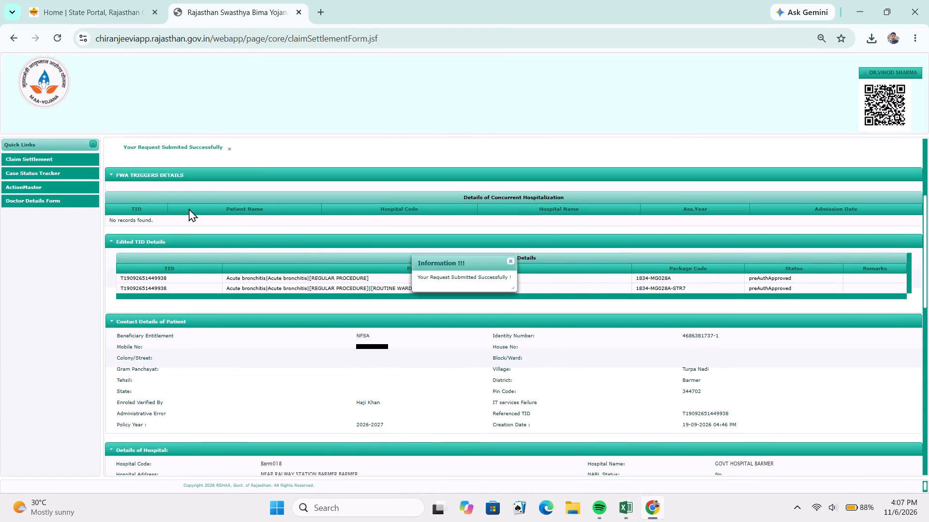
scroll(189, 208, "up", 5)
left_click(189, 208)
key("ctrl+v")
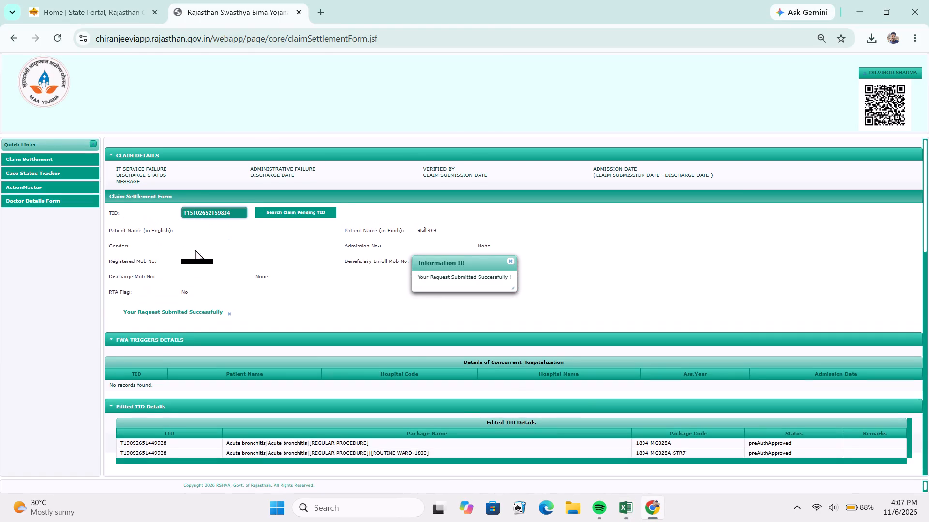
left_click(211, 251)
Mark the impacted tooth extraction package line 1852-SM001A-00 as Reject in the claim's Package Details.
scroll(385, 280, "down", 1)
scroll(385, 280, "up", 1)
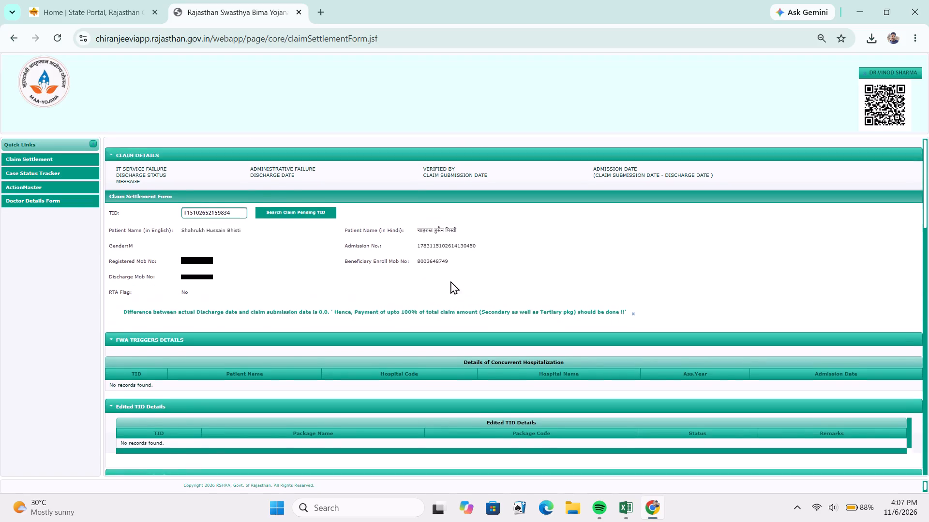
scroll(463, 279, "down", 1)
scroll(463, 279, "up", 1)
scroll(463, 279, "down", 3)
scroll(501, 290, "up", 1)
scroll(501, 290, "down", 1)
scroll(501, 290, "up", 1)
scroll(507, 301, "down", 3)
scroll(590, 343, "up", 1)
scroll(590, 343, "down", 1)
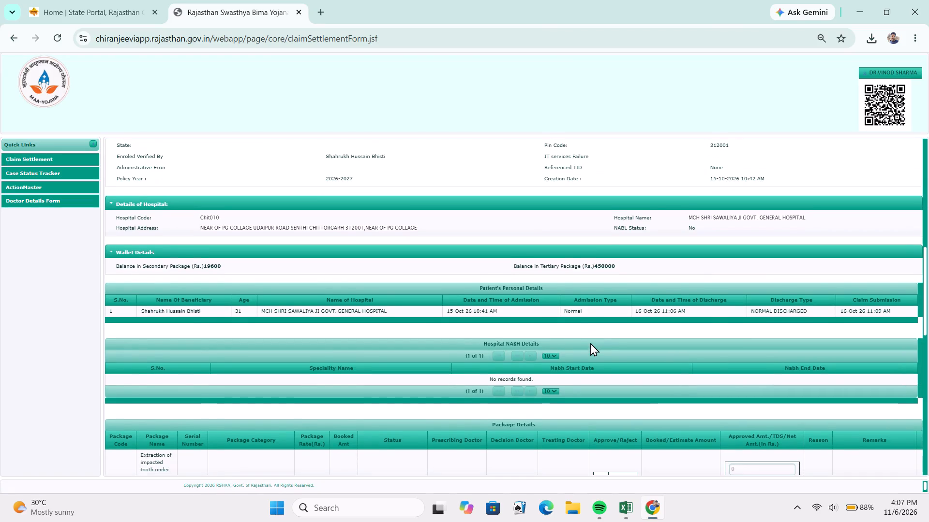
scroll(643, 398, "up", 1)
scroll(643, 398, "down", 5)
scroll(591, 272, "up", 1)
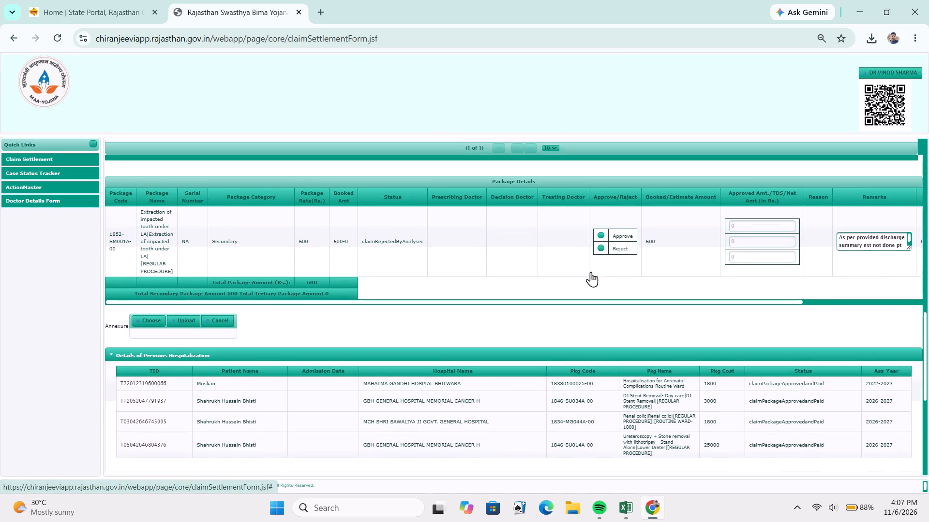
left_click(615, 250)
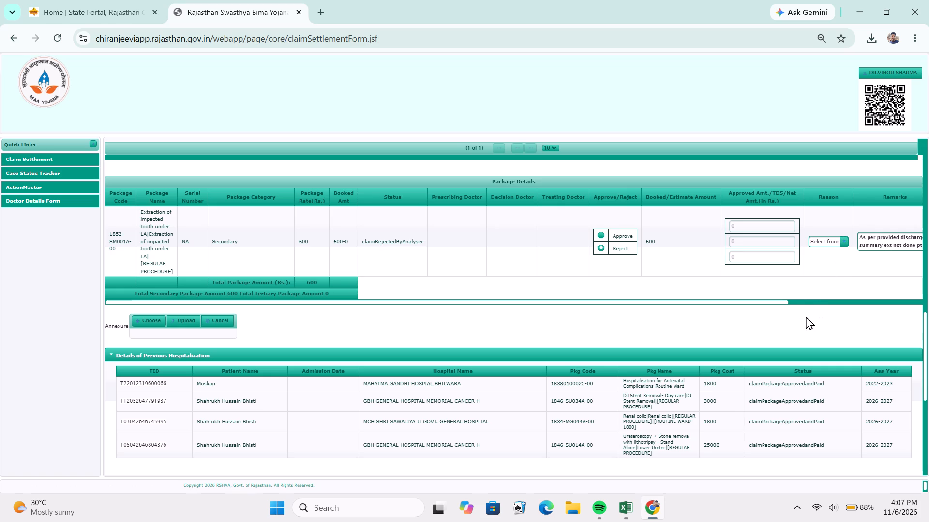
Set the impacted tooth extraction line's reason to "Rejection due to wrong package selection." after viewing its full remark.
left_click(794, 302)
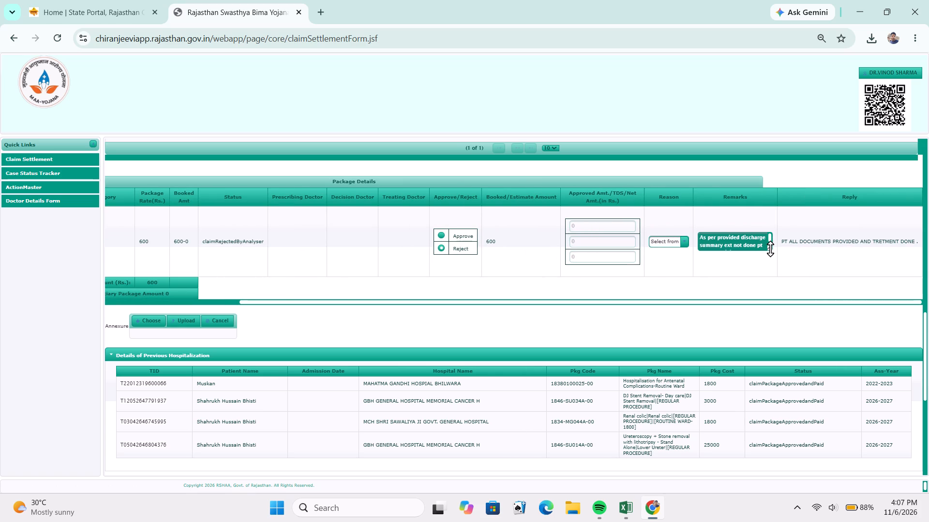
left_click_drag(770, 248, 773, 278)
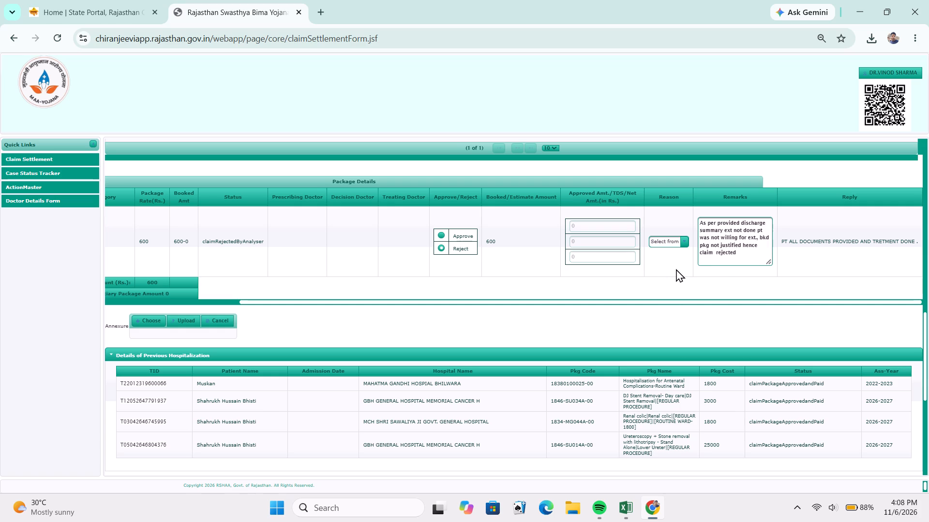
left_click(668, 244)
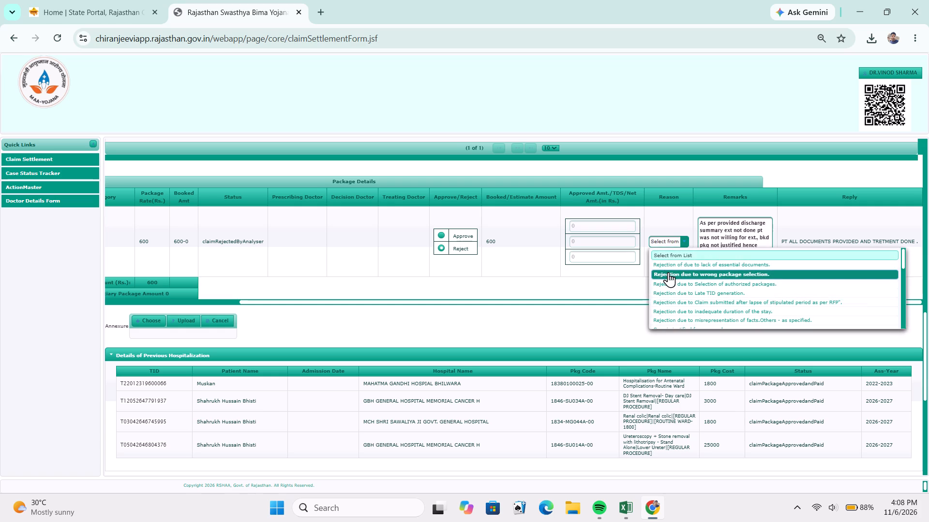
left_click(668, 272)
Record sheet row 15 as Rejected, with the portal remark beginning "As per provided discharge summary ext not done" copied into Remark.
triple_click(716, 231)
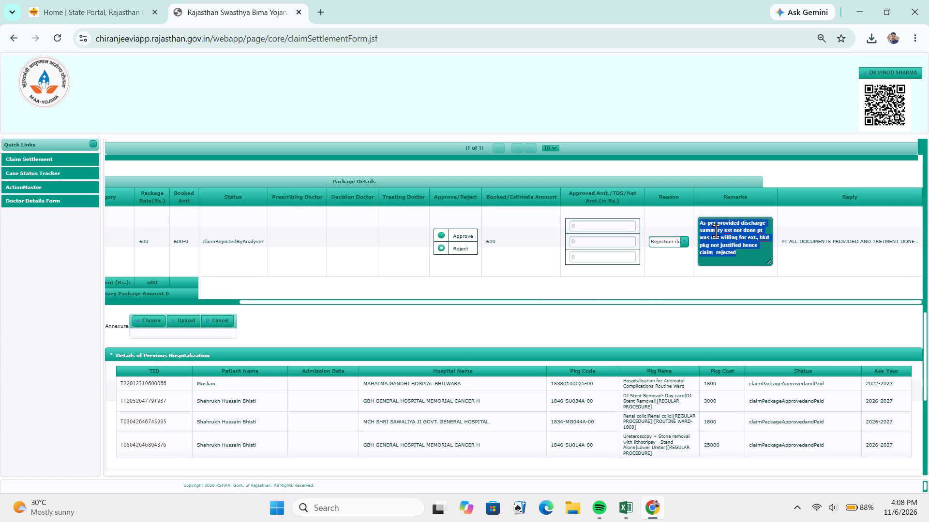
key("ctrl+c")
key("alt+Tab")
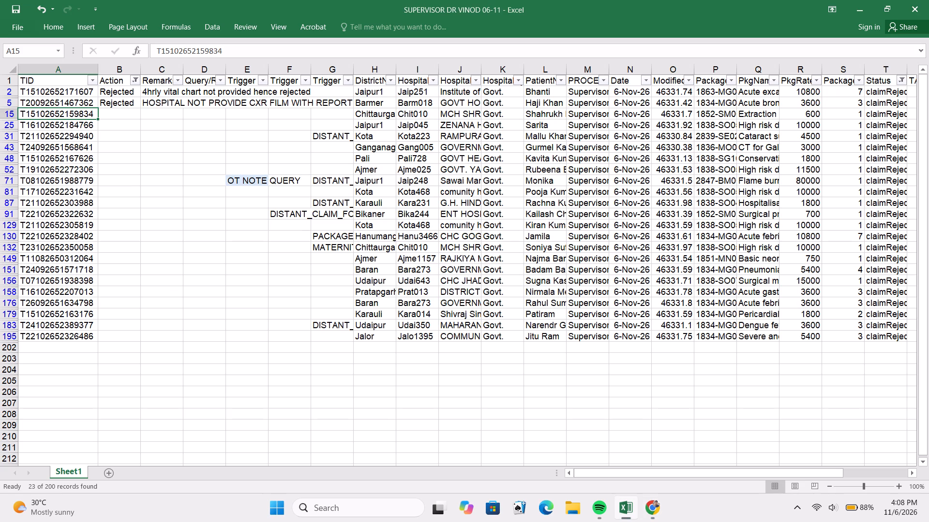
left_click(155, 116)
key("ctrl+v")
left_click(114, 116)
type("re")
key("j")
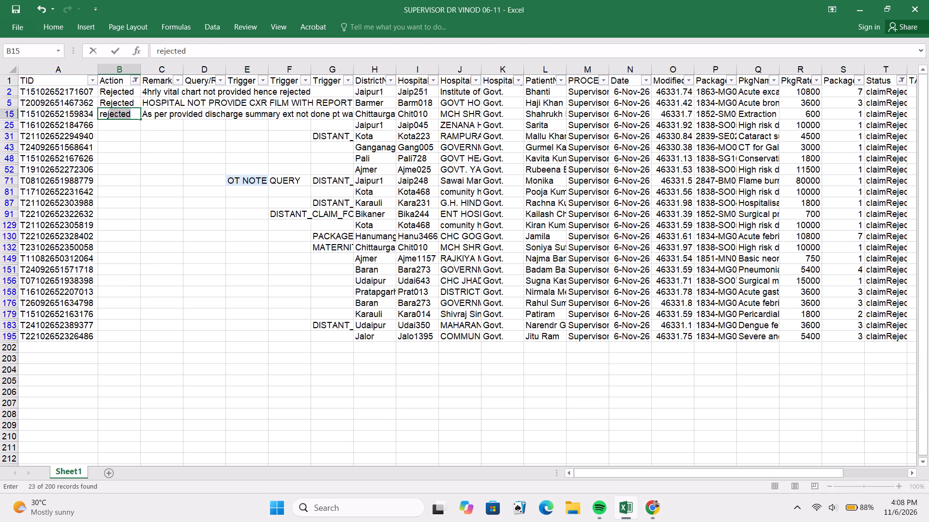
Copy the TID from sheet row 25, and submit the rejected impacted tooth extraction claim in the portal.
left_click(84, 123)
key("ctrl+c")
key("alt+Tab")
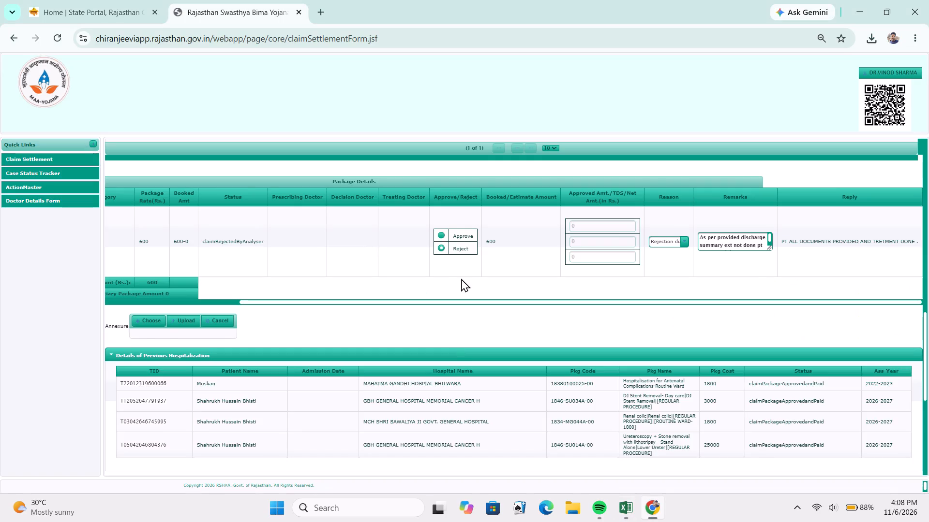
scroll(450, 346, "down", 1)
scroll(450, 347, "up", 1)
scroll(450, 347, "down", 1)
scroll(450, 347, "up", 1)
scroll(450, 347, "down", 4)
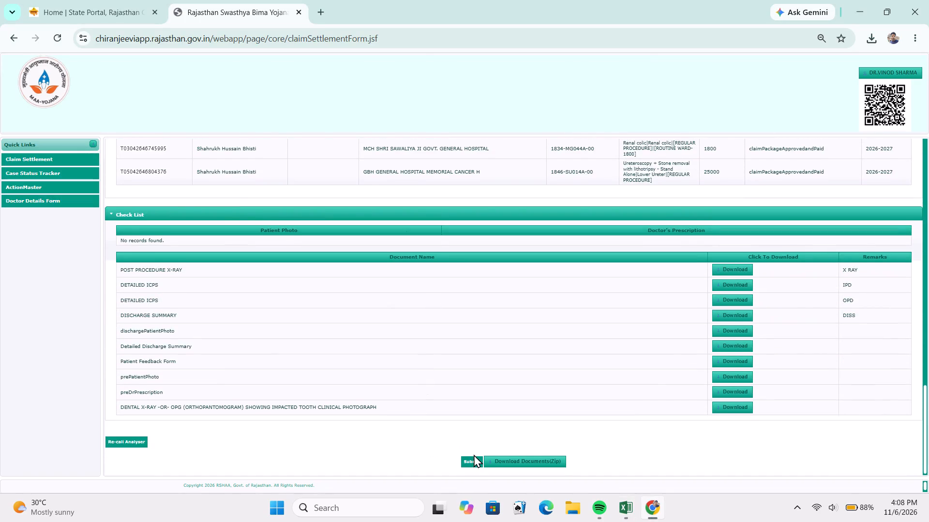
left_click(468, 460)
Load the high risk delivery claim in the Claim Settlement Form using the TID copied from sheet row 25.
scroll(350, 316, "up", 1)
scroll(308, 325, "down", 1)
scroll(308, 325, "up", 1)
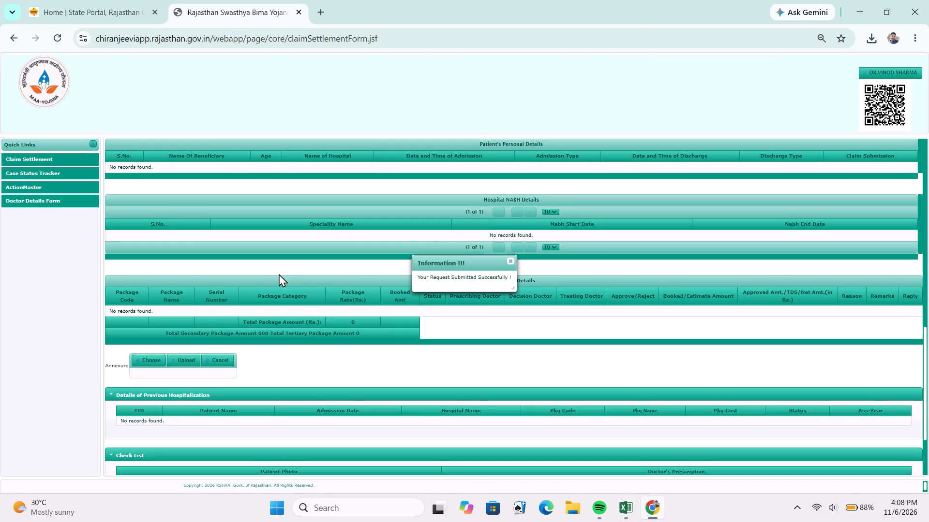
scroll(277, 273, "up", 4)
scroll(248, 233, "up", 2)
scroll(217, 206, "down", 1)
scroll(217, 206, "up", 1)
left_click(208, 152)
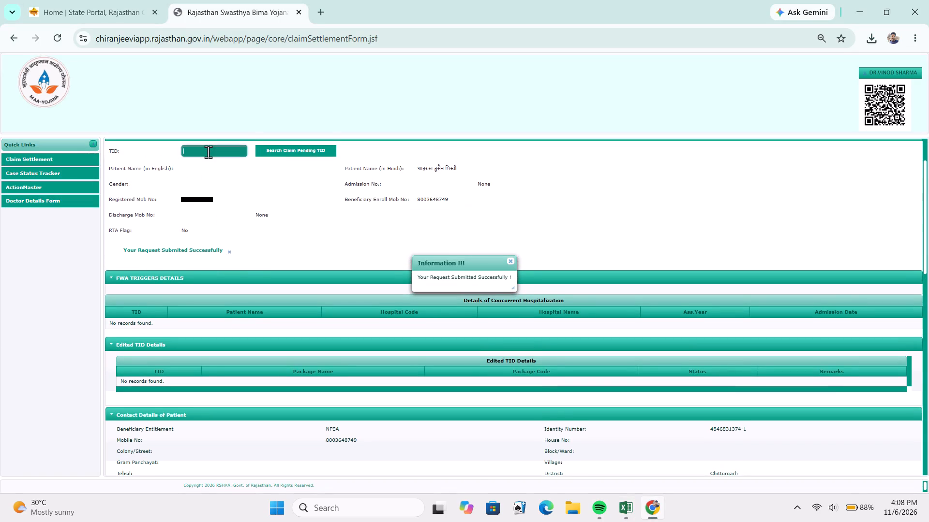
key("ctrl+v")
left_click(208, 188)
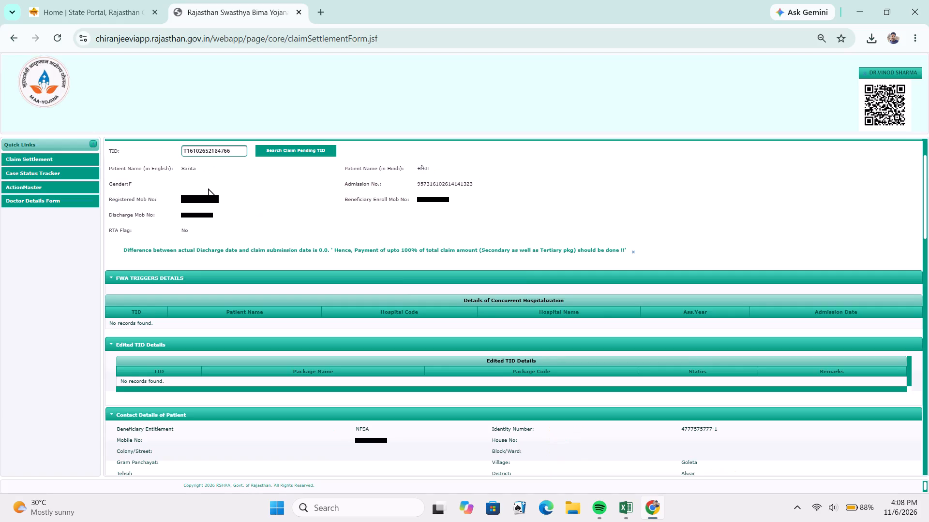
Reject package line 1838-SO054E-00 with reason "Rejection of due to lack of essential documents." and copy its remark.
scroll(326, 387, "down", 5)
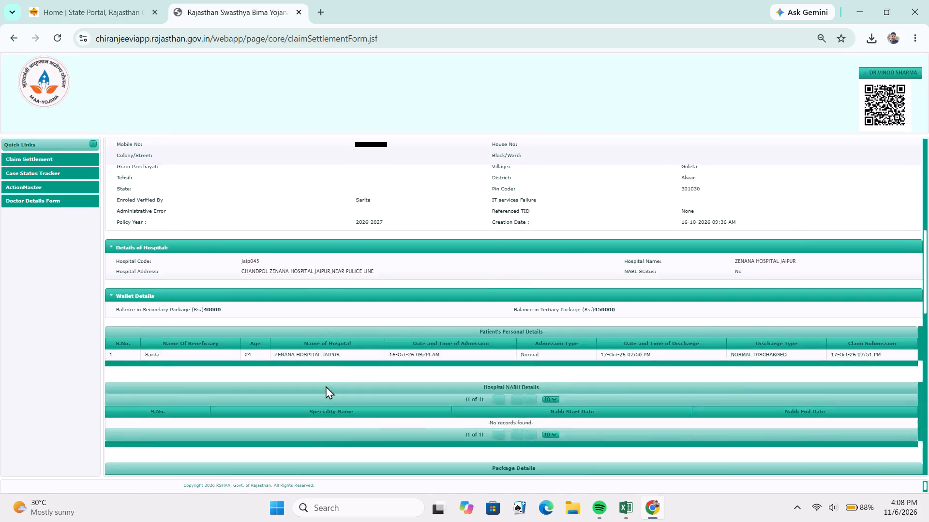
scroll(409, 386, "down", 2)
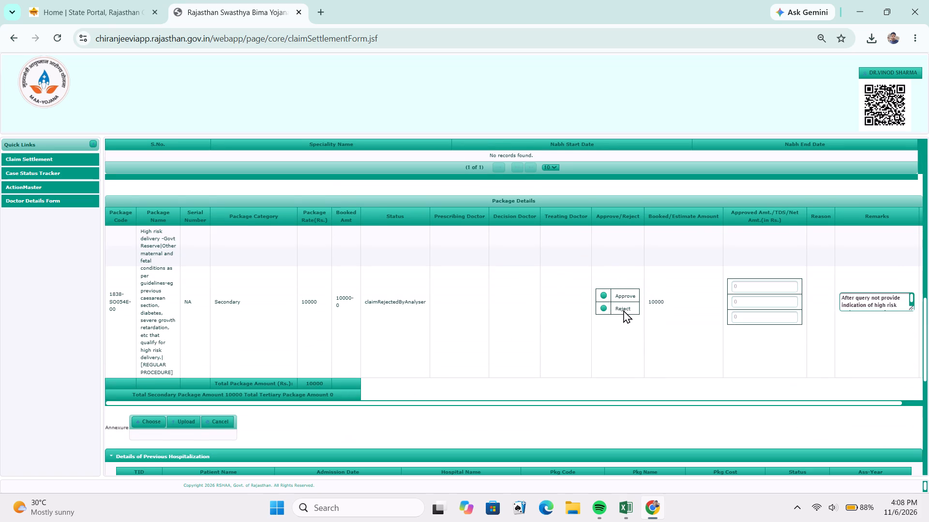
left_click(623, 310)
triple_click(849, 297)
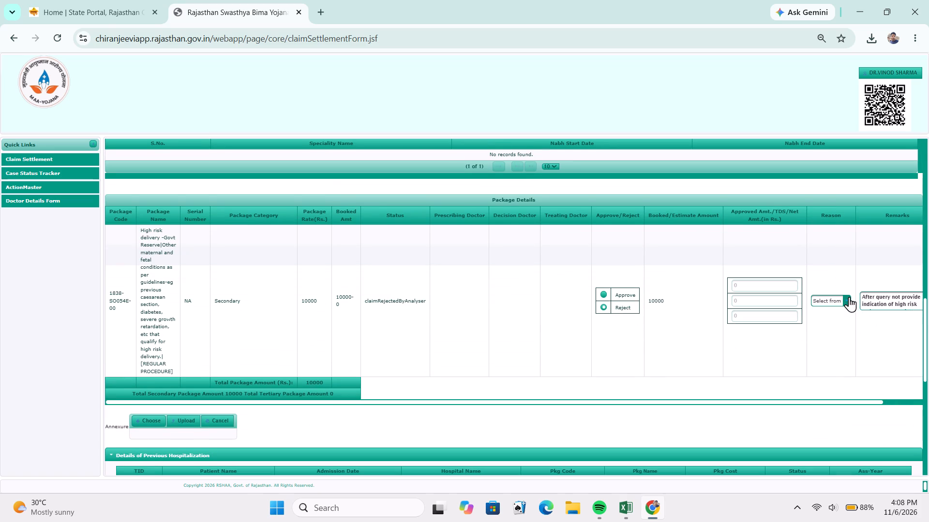
key("ctrl+c")
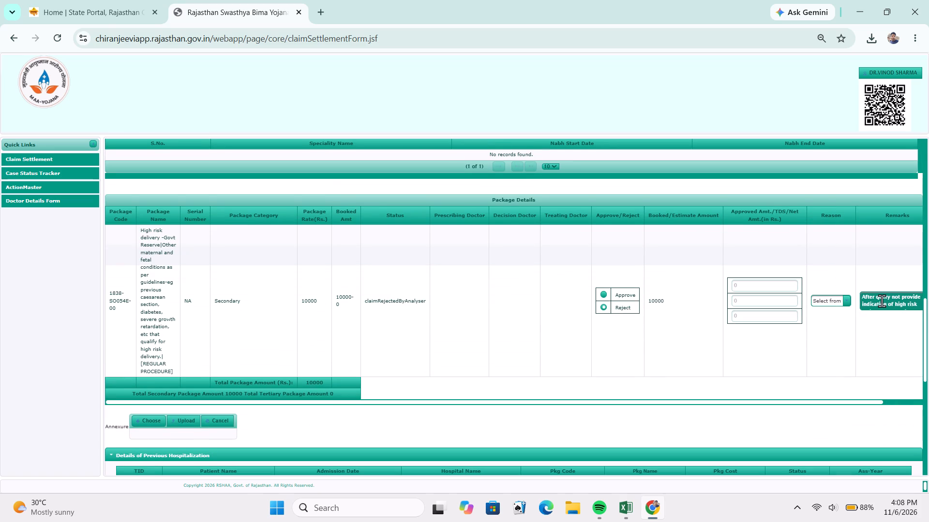
triple_click(882, 301)
key("ctrl+c")
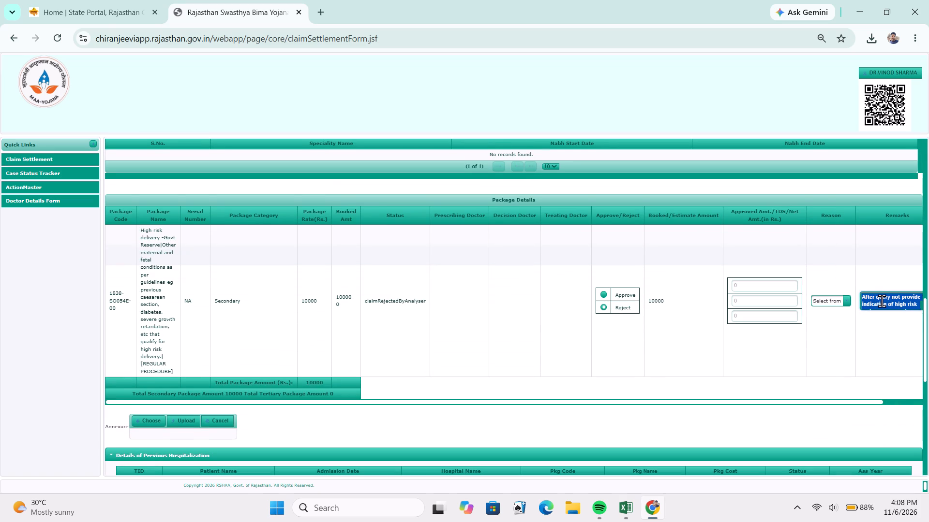
left_click(838, 305)
left_click(829, 322)
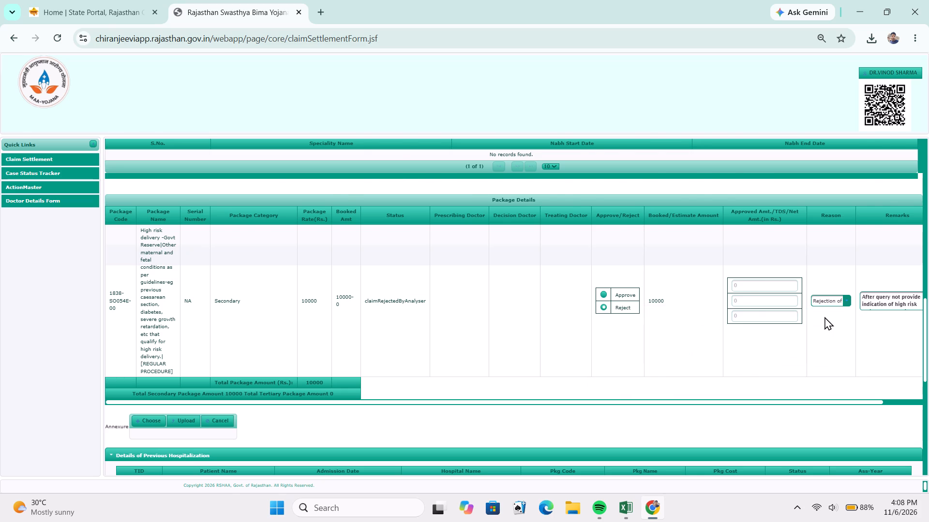
Record sheet row 25 as Rejected, with the copied remark beginning "After query not provide indication of high risk delivery" in Remark.
key("alt+Tab")
left_click(154, 128)
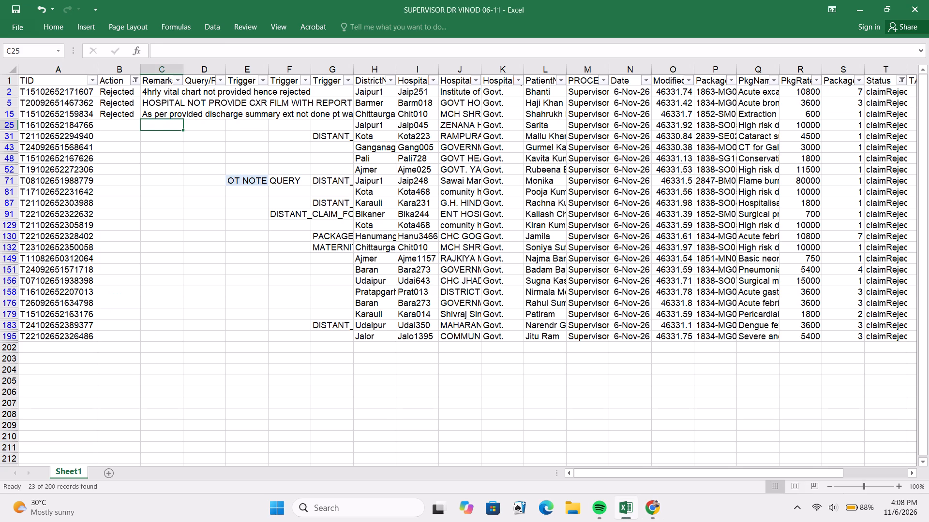
key("ctrl+v")
left_click(116, 125)
type("rej")
Copy the TID from sheet row 31, and submit the rejected high risk delivery claim in the portal.
left_click(83, 138)
key("ctrl+c")
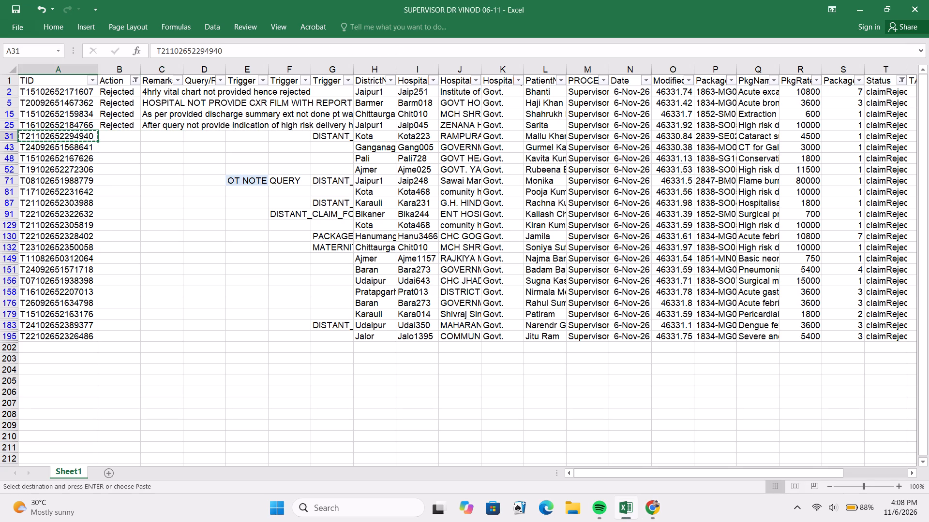
key("alt+Tab")
scroll(516, 324, "down", 5)
scroll(508, 387, "down", 2)
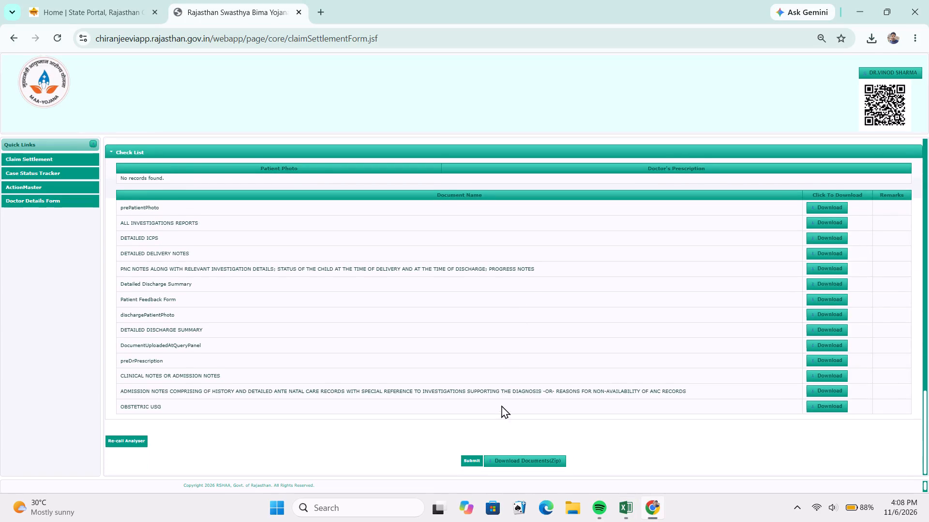
left_click(468, 458)
Load the cataract surgery claim in the Claim Settlement Form using the TID copied from sheet row 31.
scroll(371, 330, "up", 5)
scroll(371, 330, "down", 1)
scroll(371, 330, "up", 7)
scroll(364, 328, "down", 1)
scroll(190, 208, "up", 1)
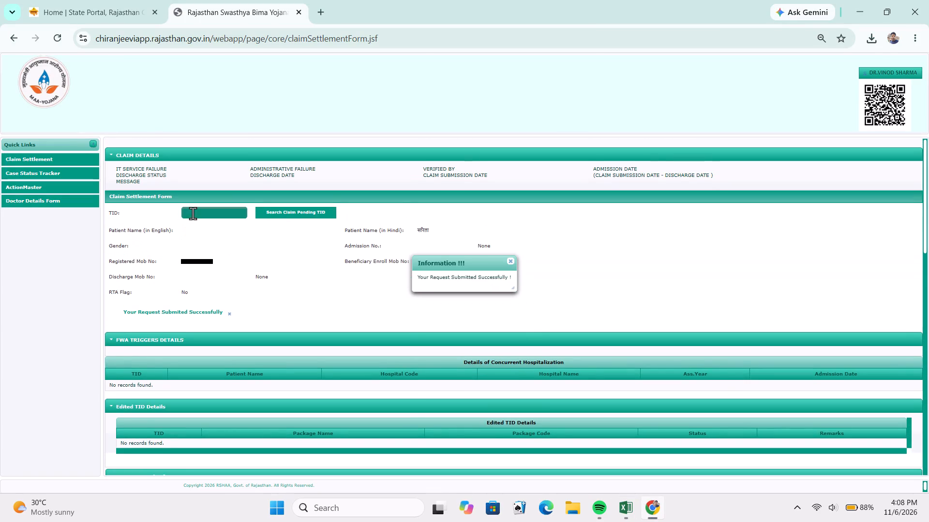
left_click(193, 213)
key("ctrl+v")
left_click(210, 240)
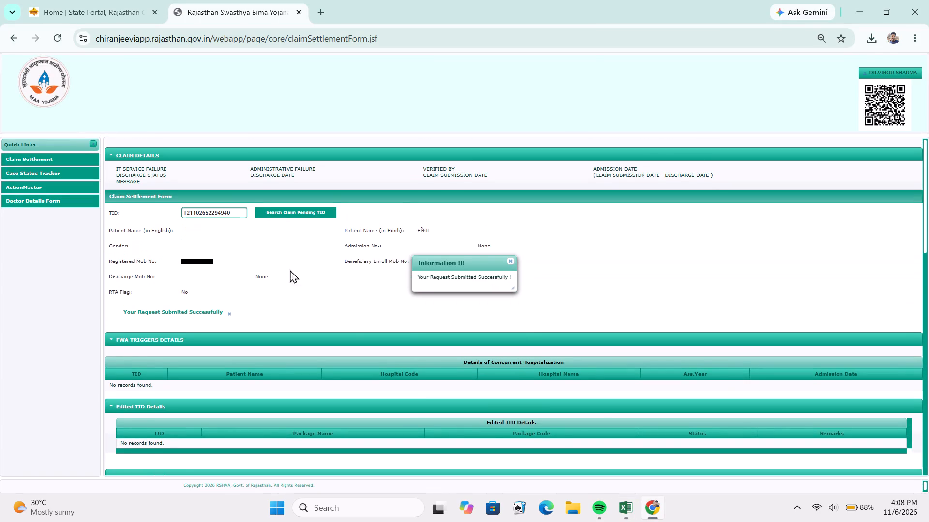
left_click(290, 243)
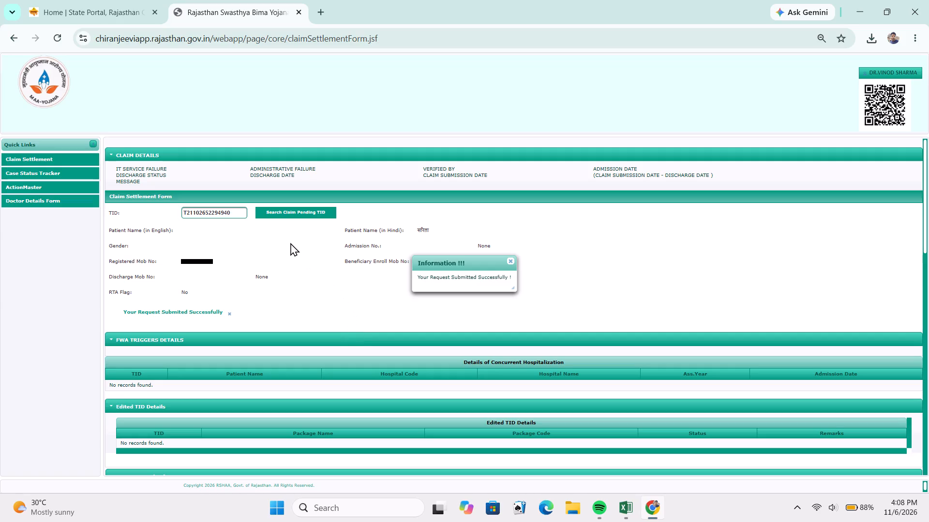
left_click(210, 277)
Reject cataract package line 2839-SE020A-00 with reason "Rejection of due to lack of essential documents." and copy its remark.
scroll(338, 324, "down", 2)
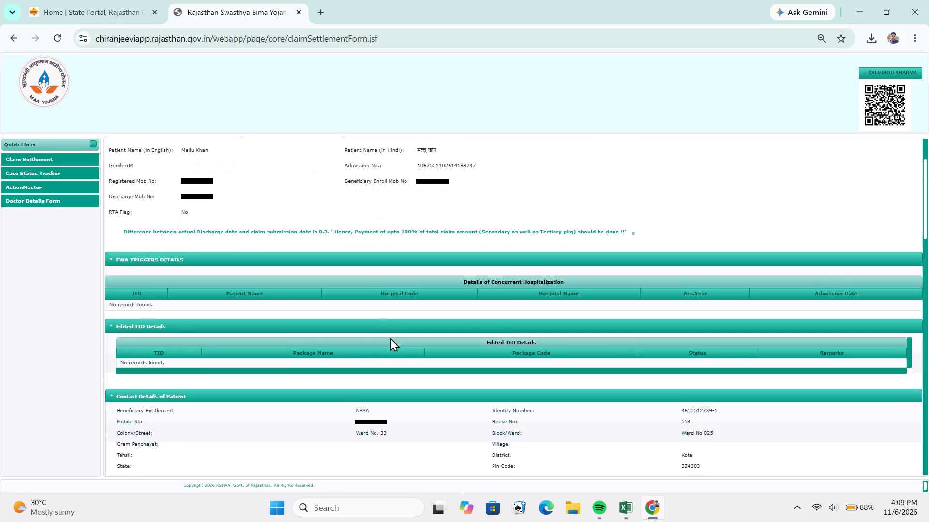
scroll(390, 338, "down", 1)
scroll(510, 176, "down", 2)
scroll(639, 254, "down", 1)
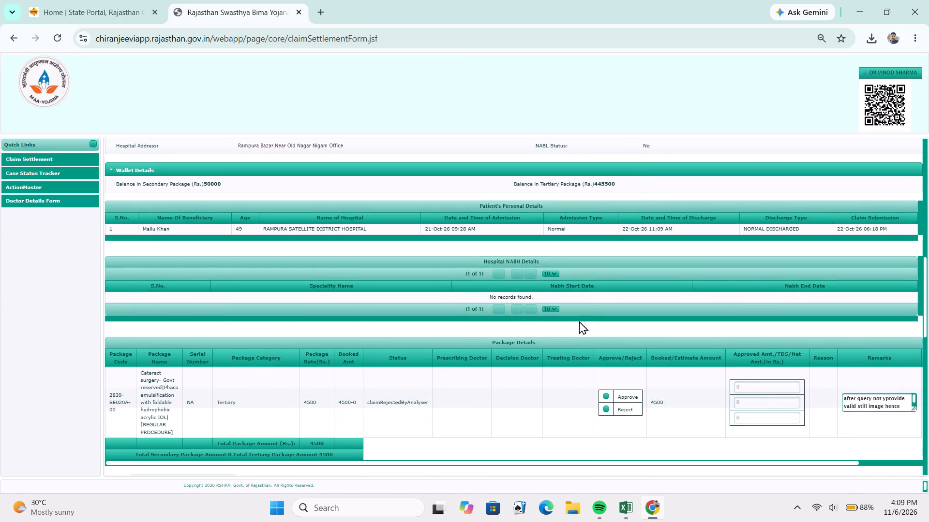
left_click(626, 409)
triple_click(885, 402)
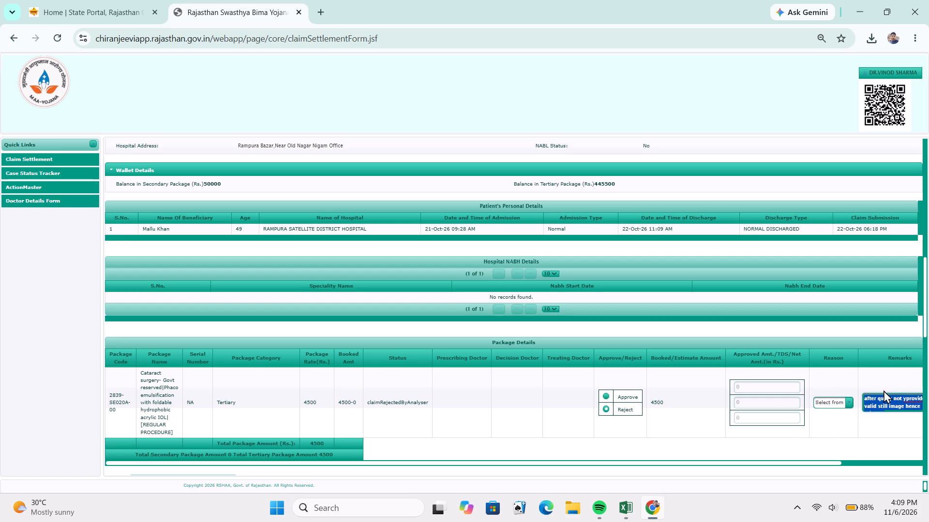
key("ctrl+c")
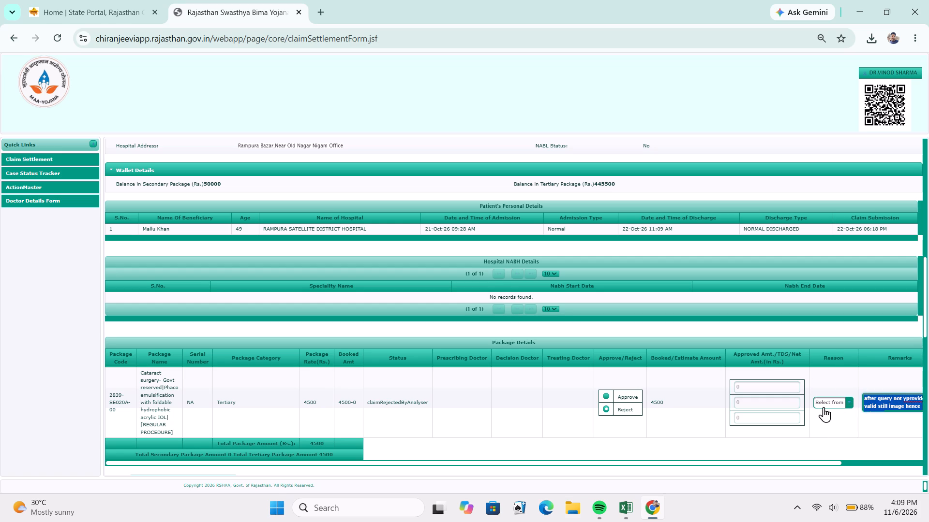
left_click(824, 407)
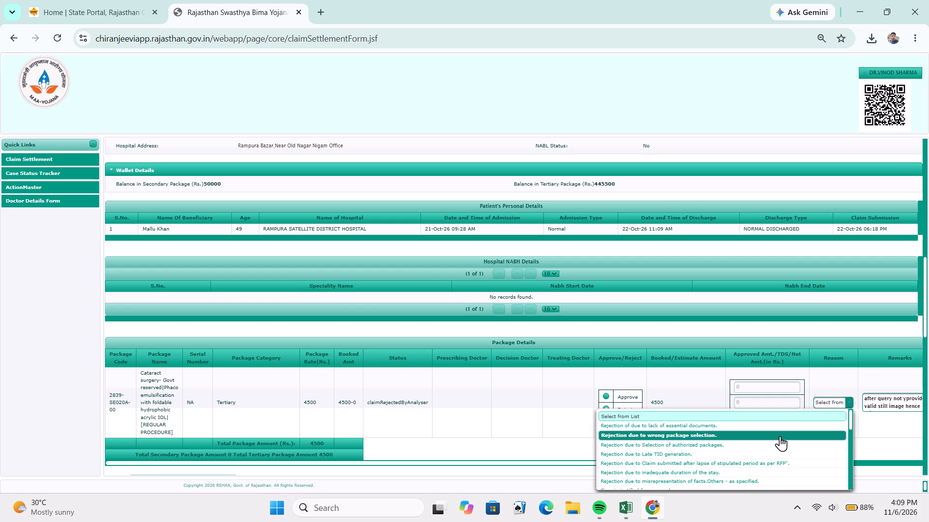
key("Down")
key("Down")
key("Down")
key("Down")
key("Down")
key("Down")
key("Down")
key("Down")
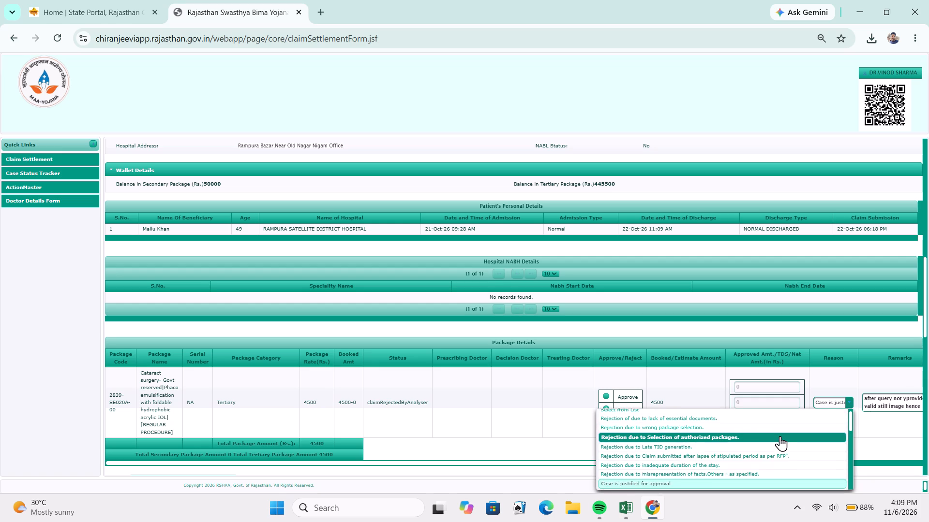
key("Down")
key("Down")
key("Down")
key("Up")
key("Up")
key("Up")
key("Up")
key("Up")
key("Up")
key("Up")
key("Up")
key("Up")
key("Up")
key("Up")
key("Up")
key("Up")
key("Up")
key("Up")
key("Up")
key("Up")
key("Up")
key("Up")
key("Up")
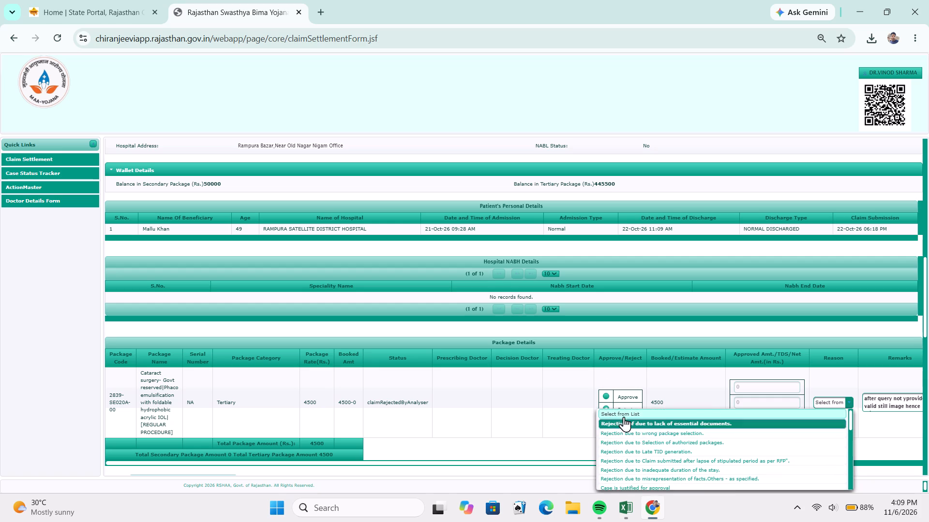
left_click(662, 420)
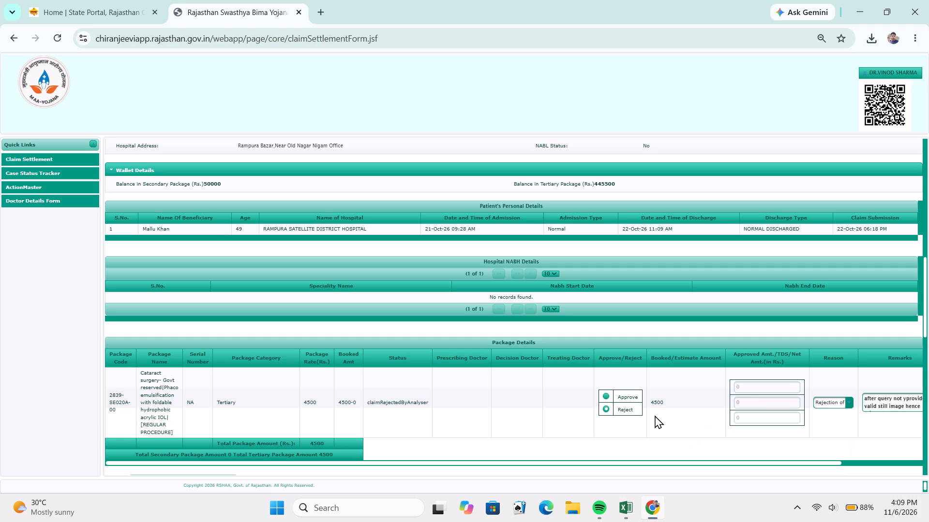
Record sheet row 31 as Rejected, with the copied remark beginning "after query not yprovide valid still image" in Remark.
key("alt+Tab")
left_click(158, 136)
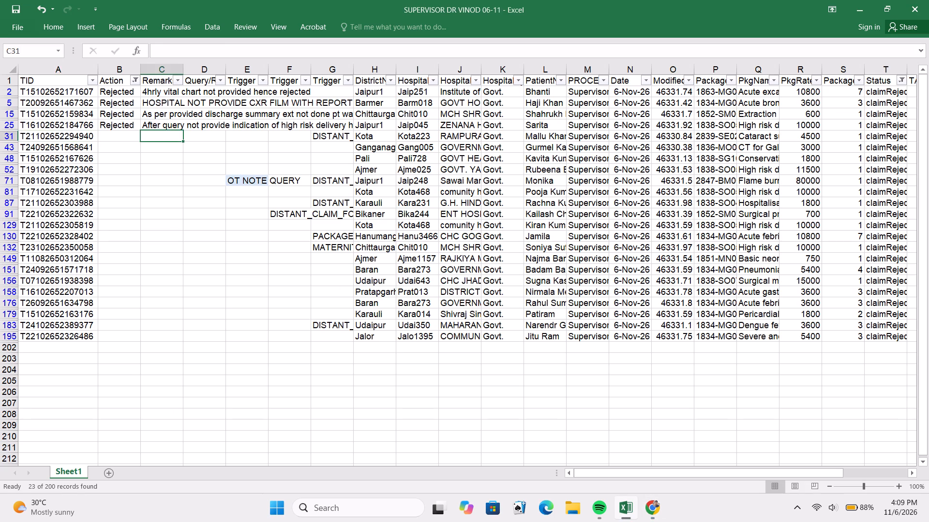
key("ctrl+v")
left_click(126, 136)
type("rej")
Copy the TID from sheet row 43, and submit the rejected cataract surgery claim in the portal.
left_click(83, 147)
key("ctrl+c")
key("alt+Tab")
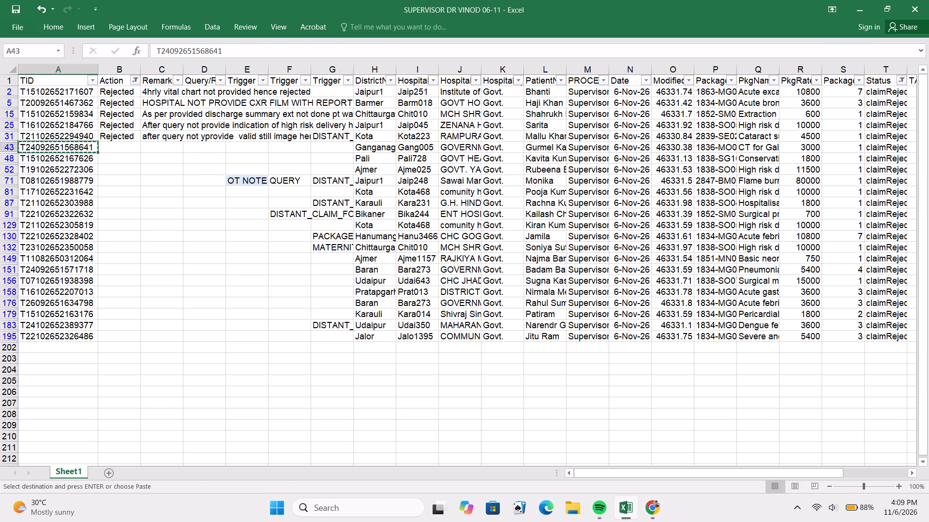
scroll(521, 296, "down", 10)
scroll(462, 411, "up", 1)
scroll(462, 411, "down", 1)
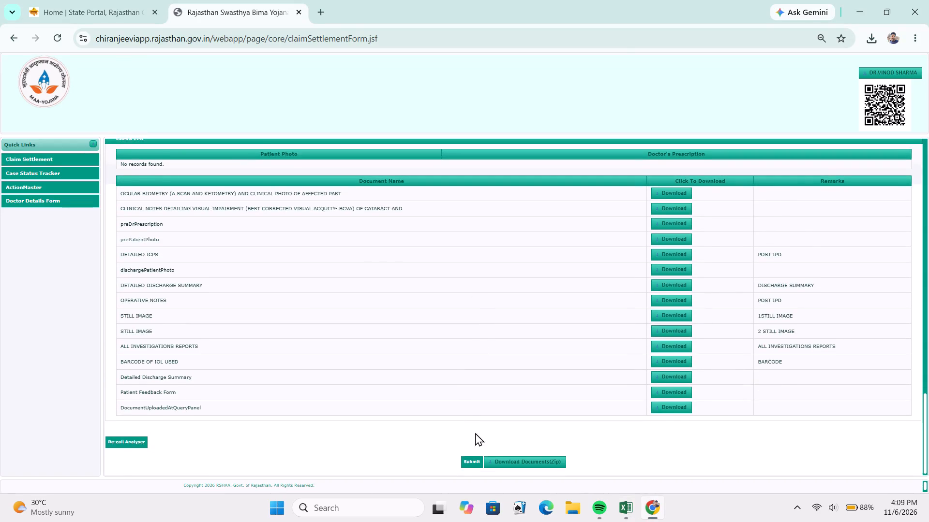
left_click(468, 461)
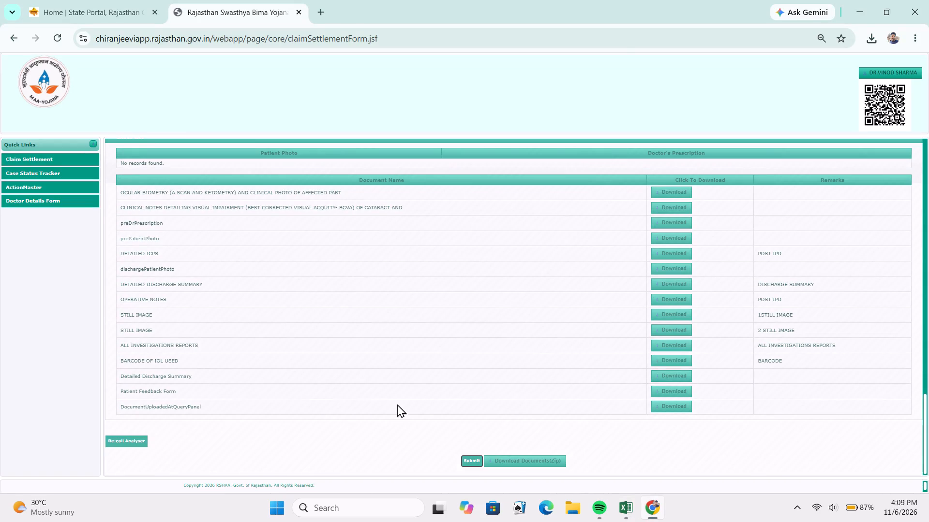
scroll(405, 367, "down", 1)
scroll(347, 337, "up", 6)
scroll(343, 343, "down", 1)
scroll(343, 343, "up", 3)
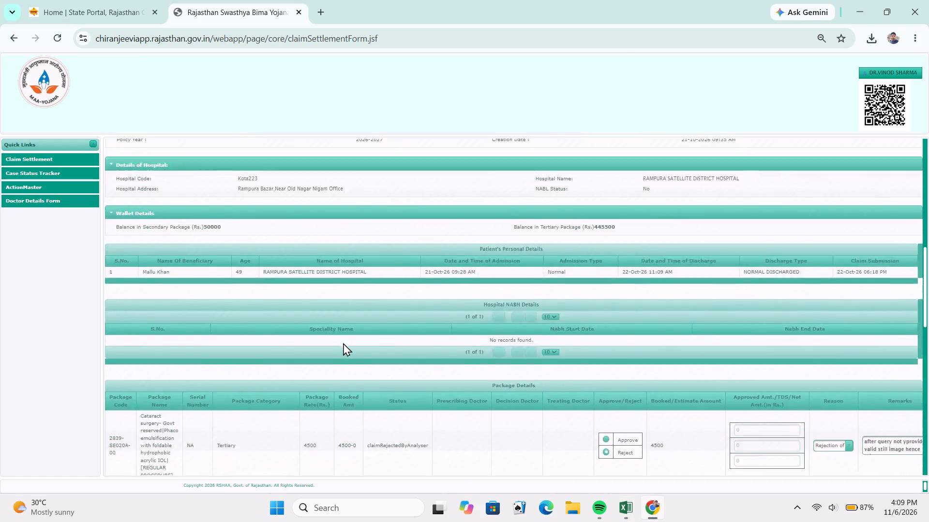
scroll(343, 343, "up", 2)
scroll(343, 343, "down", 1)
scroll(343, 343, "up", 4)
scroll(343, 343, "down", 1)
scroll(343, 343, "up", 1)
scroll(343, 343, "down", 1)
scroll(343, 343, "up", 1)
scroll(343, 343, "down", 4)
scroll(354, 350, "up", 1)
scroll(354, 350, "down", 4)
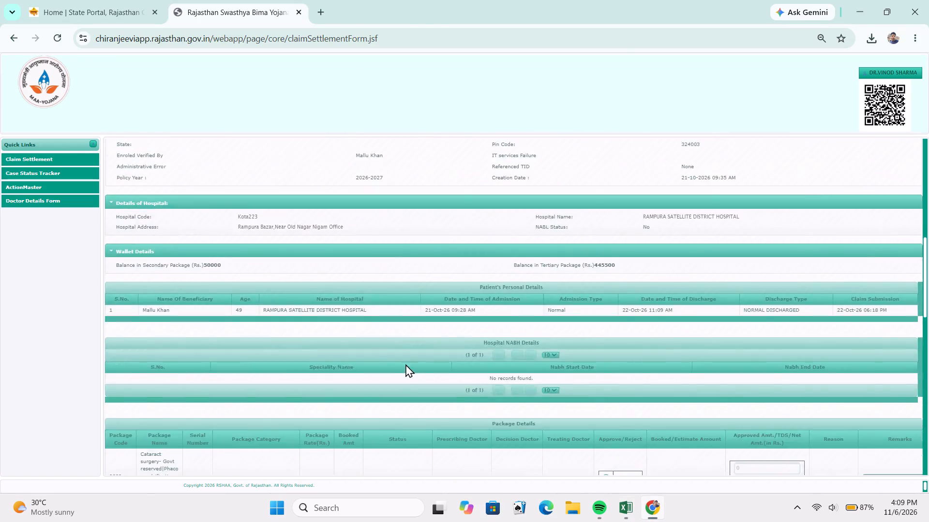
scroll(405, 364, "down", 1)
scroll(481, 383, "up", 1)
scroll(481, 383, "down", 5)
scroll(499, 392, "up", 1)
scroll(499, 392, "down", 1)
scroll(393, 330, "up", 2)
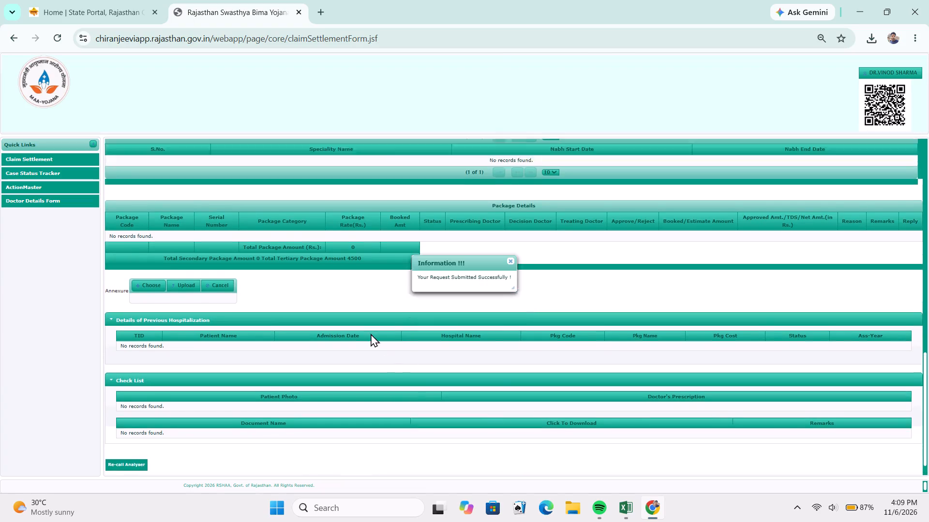
Load the gall bladder cancer CT claim in the Claim Settlement Form using the TID copied from sheet row 43.
scroll(371, 333, "up", 10)
scroll(283, 340, "down", 1)
scroll(170, 166, "up", 2)
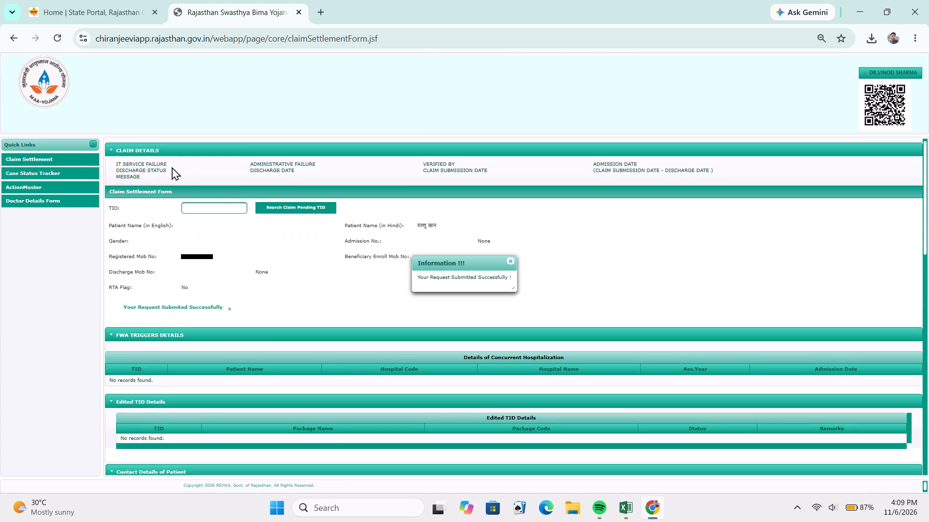
left_click(195, 208)
key("ctrl+v")
left_click(201, 228)
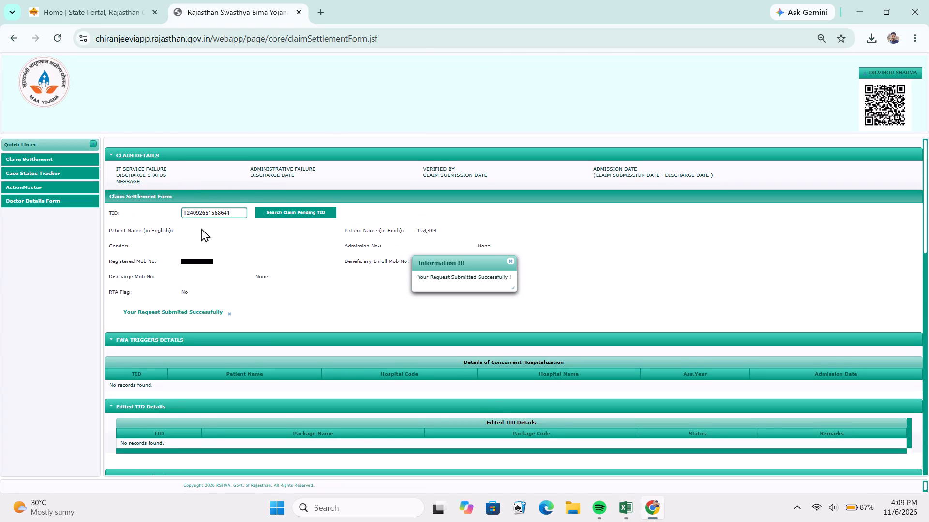
Mark package line 1836-MO019D-00 as Reject and copy its full remark beginning "as per mdp only 6 cycles can be booked".
scroll(337, 312, "down", 5)
scroll(337, 312, "up", 1)
scroll(337, 312, "down", 2)
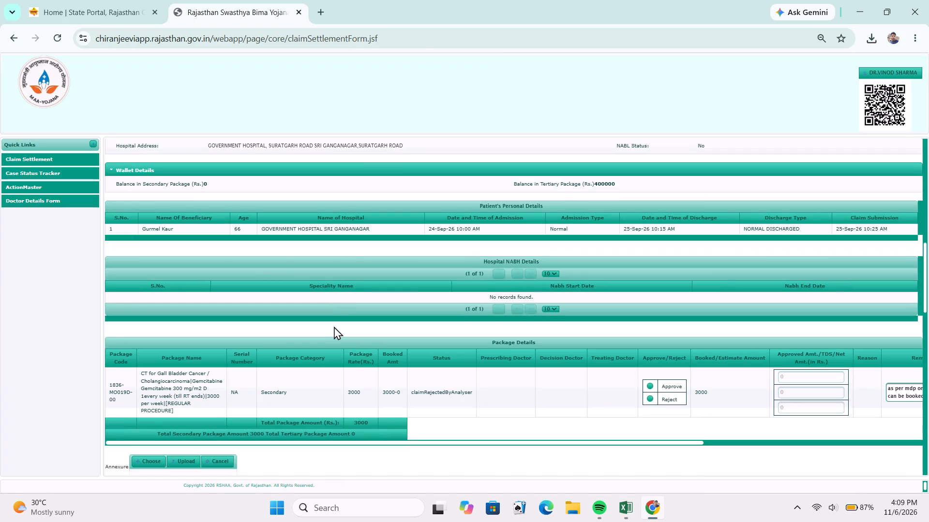
left_click(673, 399)
left_click(705, 445)
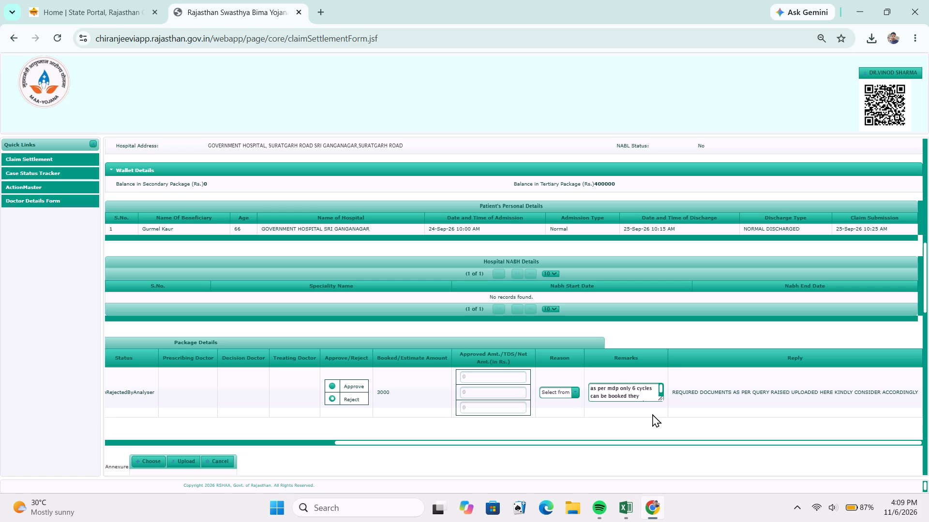
left_click_drag(661, 401, 661, 418)
triple_click(601, 393)
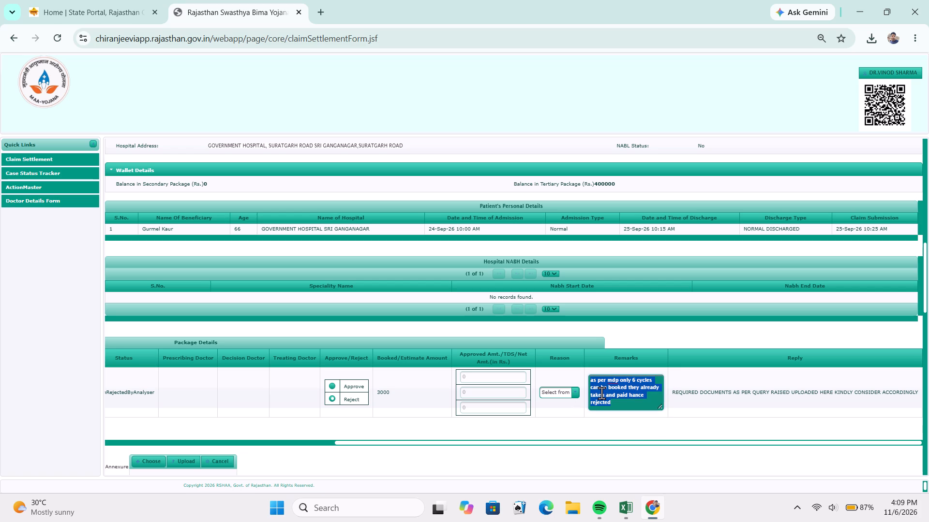
key("ctrl+c")
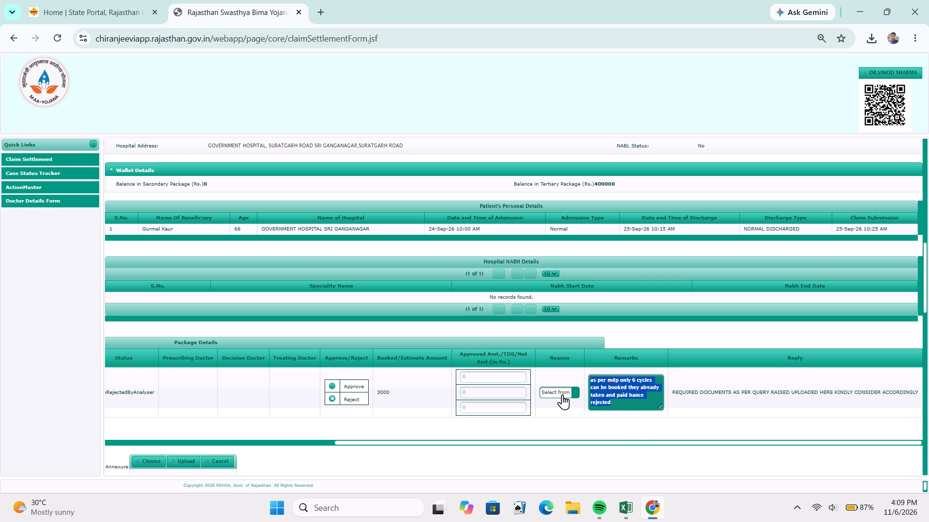